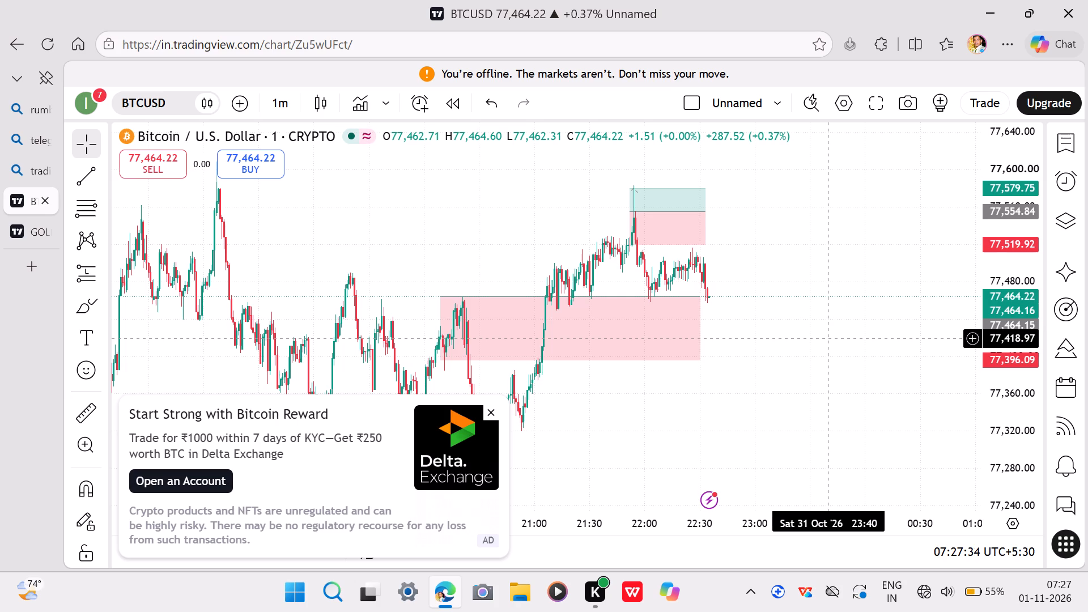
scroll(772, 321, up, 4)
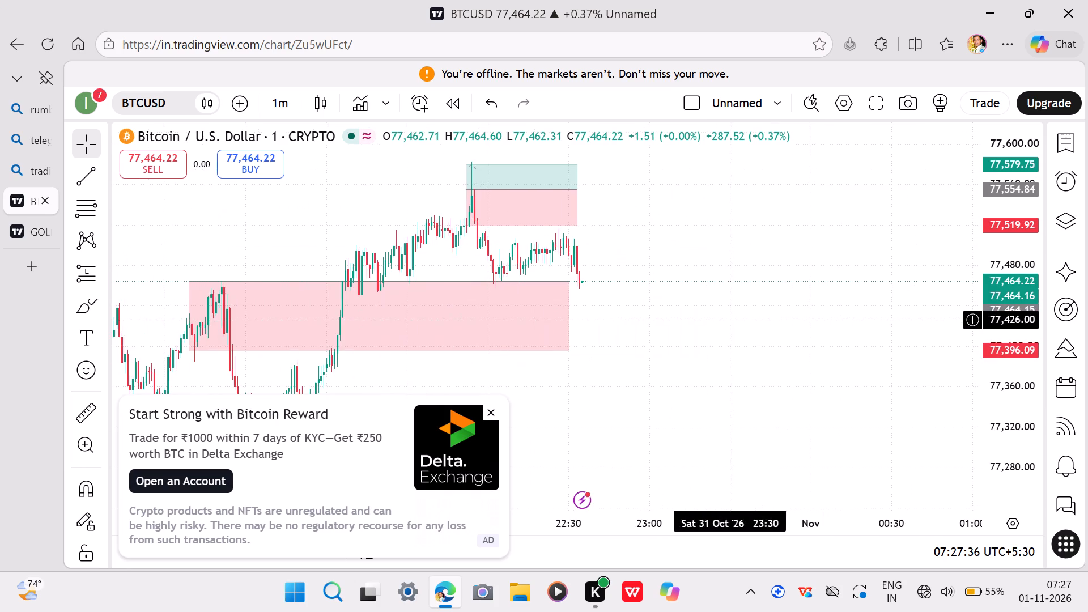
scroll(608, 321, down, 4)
Bring up the computer's Wi-Fi network list and refresh it to get back online through the Realme C35 network.
click(924, 586)
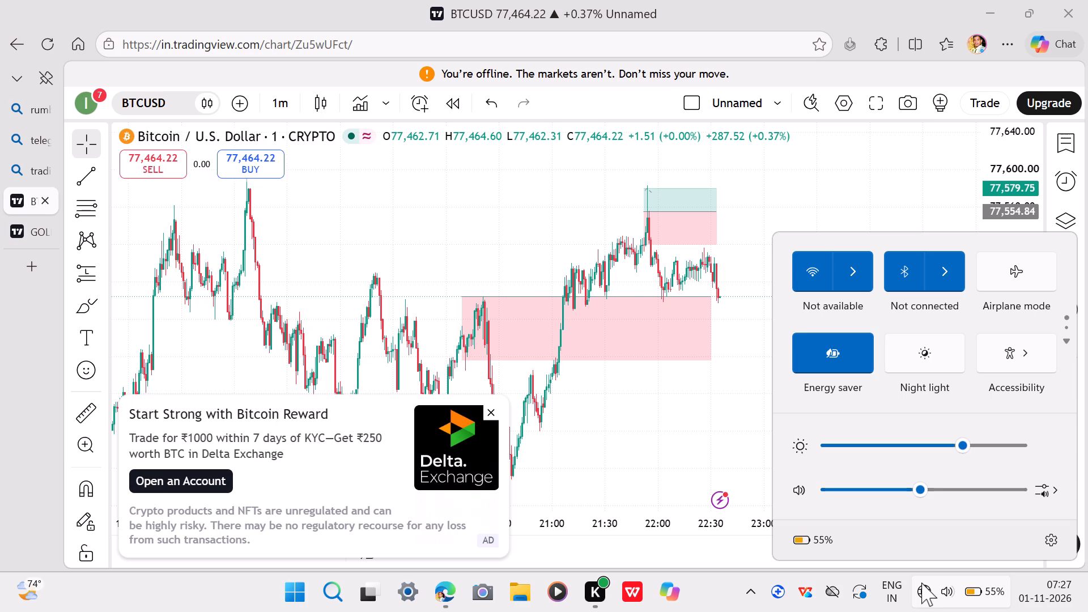
click(860, 274)
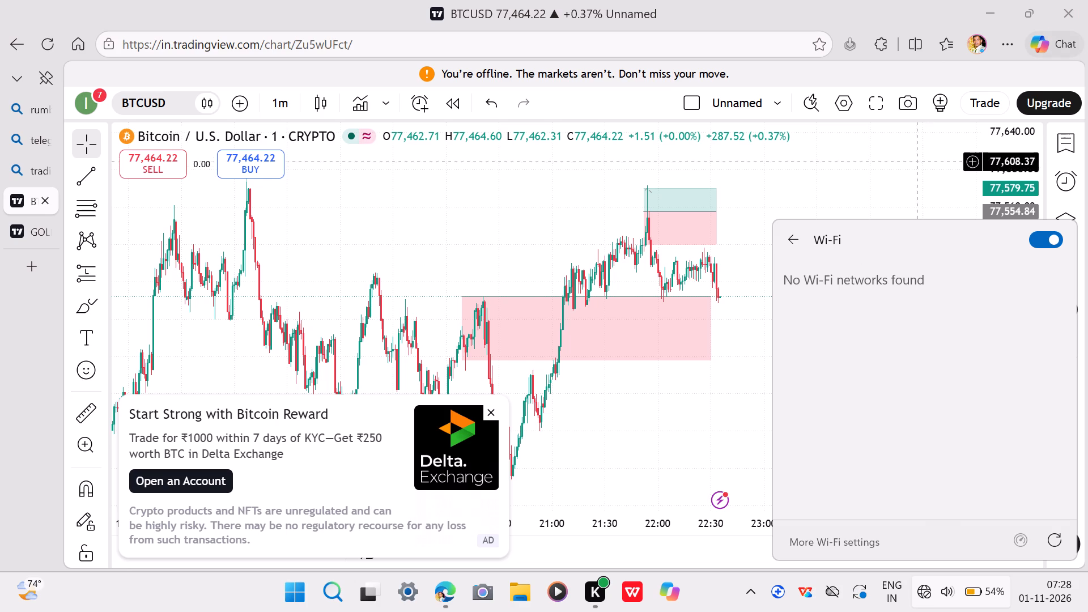
drag(809, 209, 812, 203)
click(920, 582)
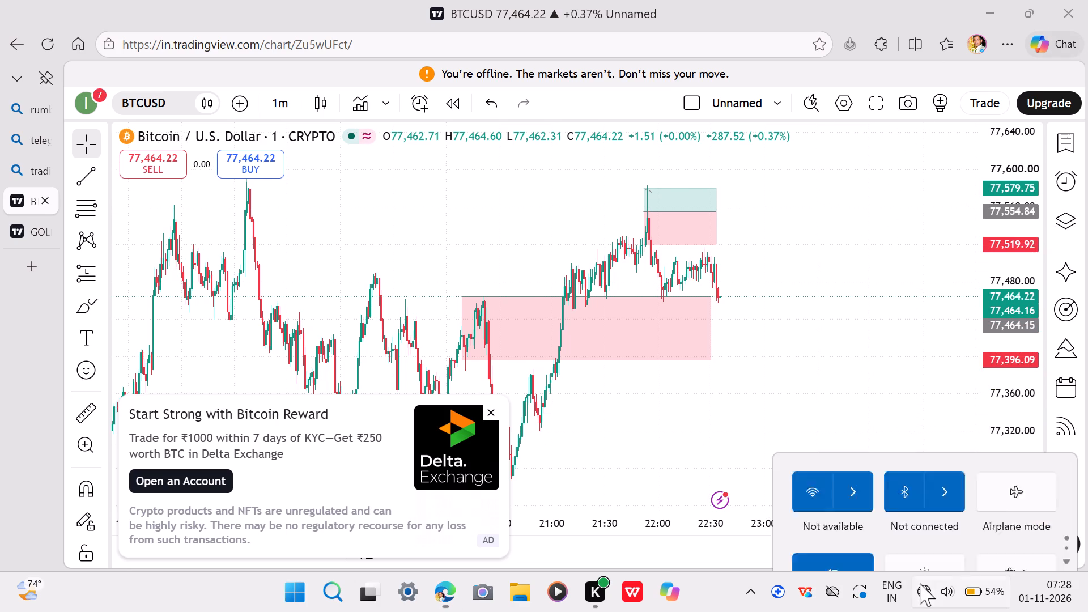
click(858, 269)
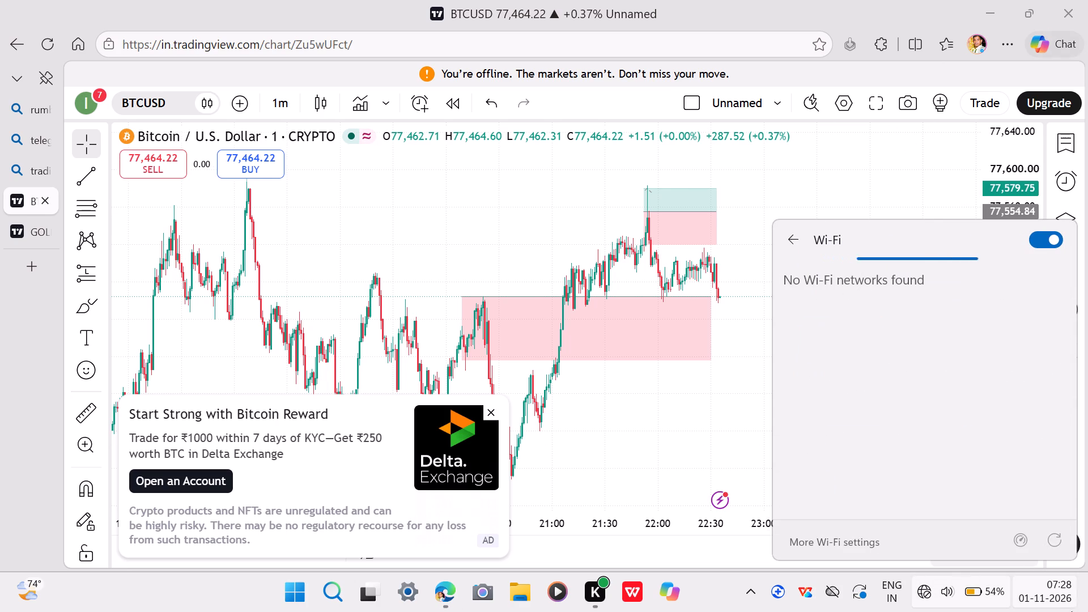
click(1049, 522)
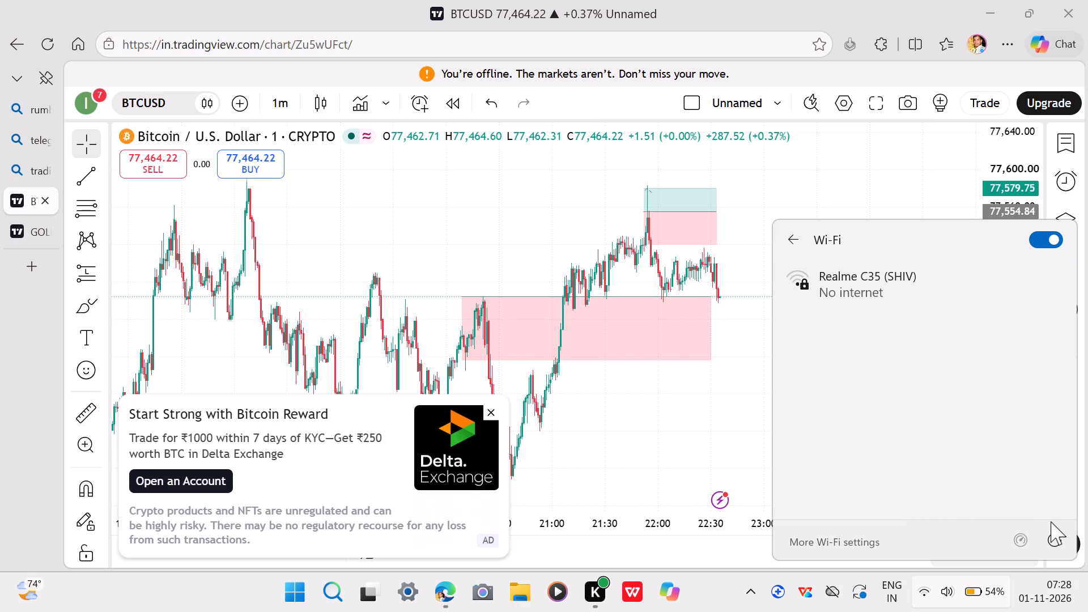
click(1051, 521)
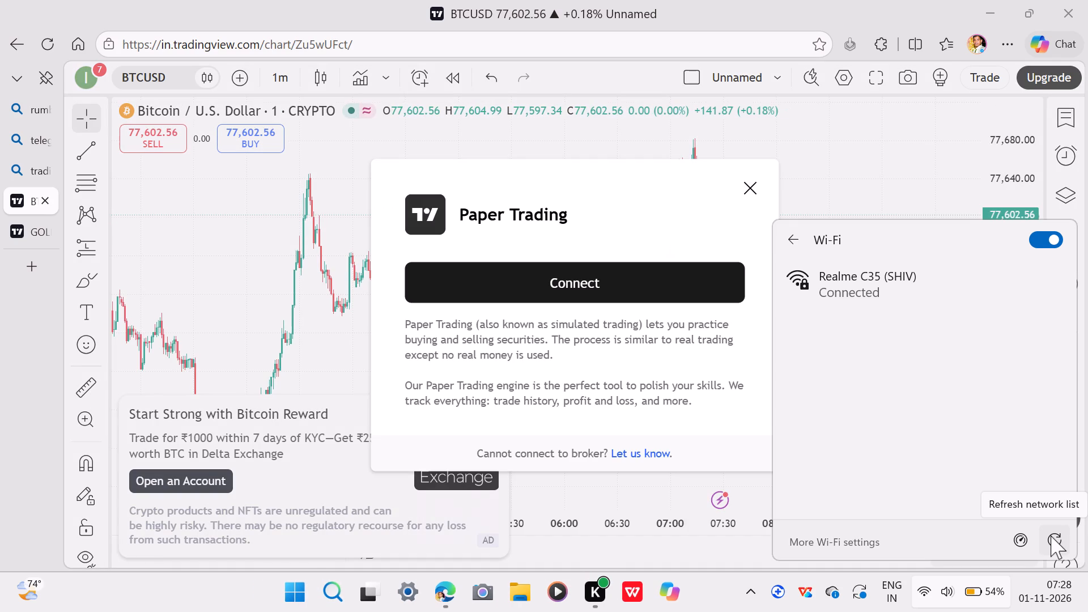
drag(1061, 541, 1082, 597)
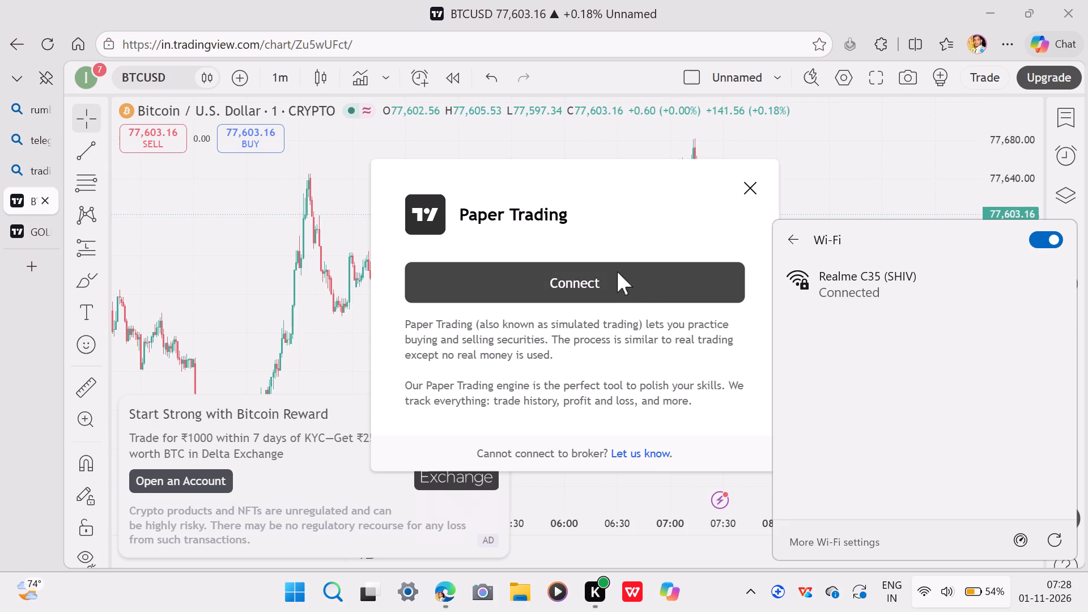
Dismiss the Paper Trading connection dialog without connecting.
click(754, 178)
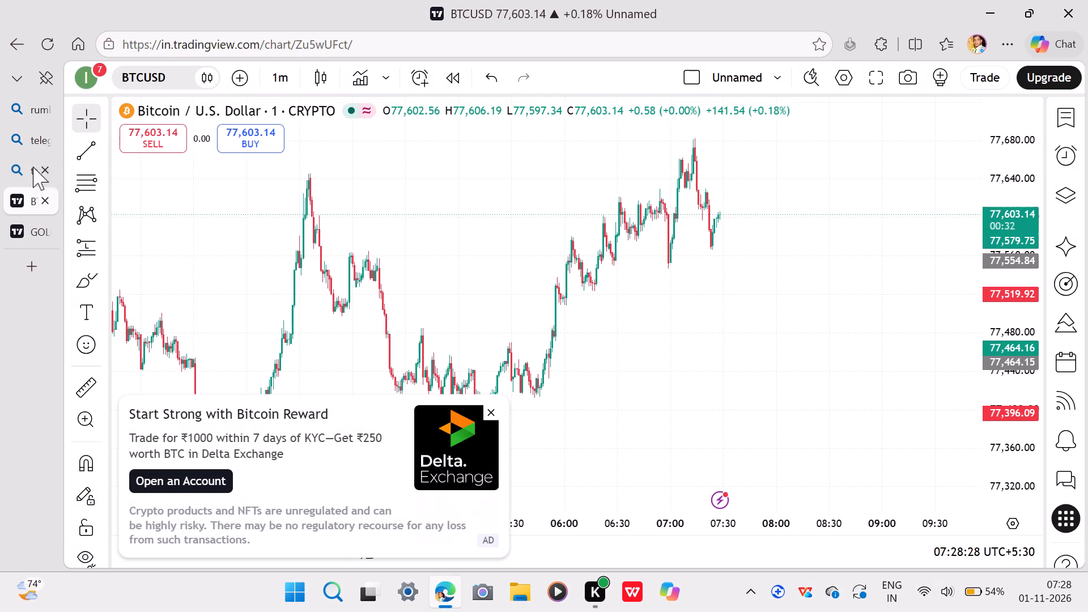
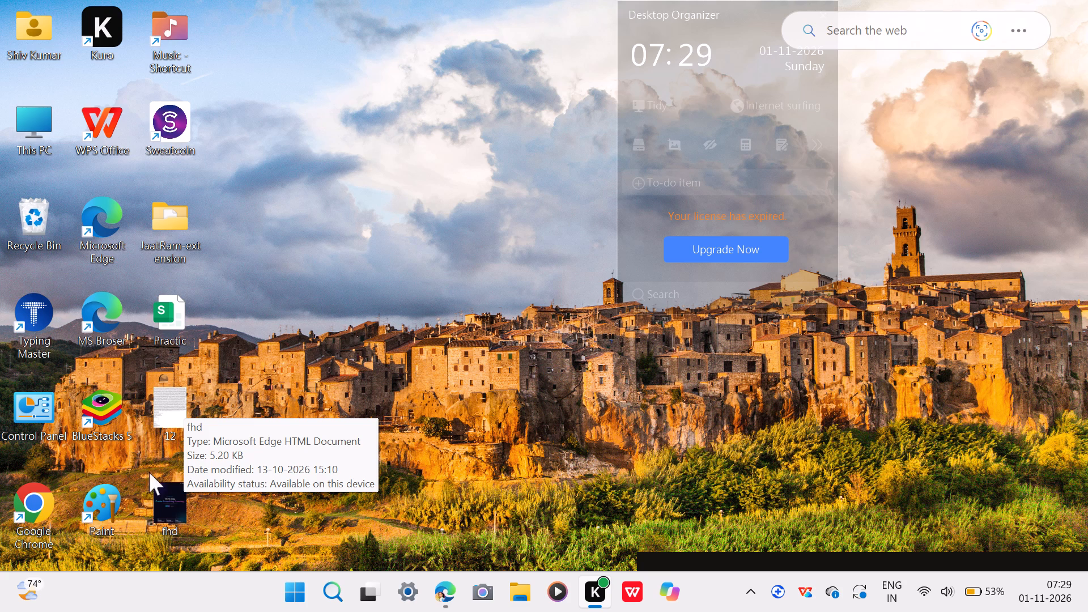
Launch Google Chrome from its desktop shortcut.
click(505, 270)
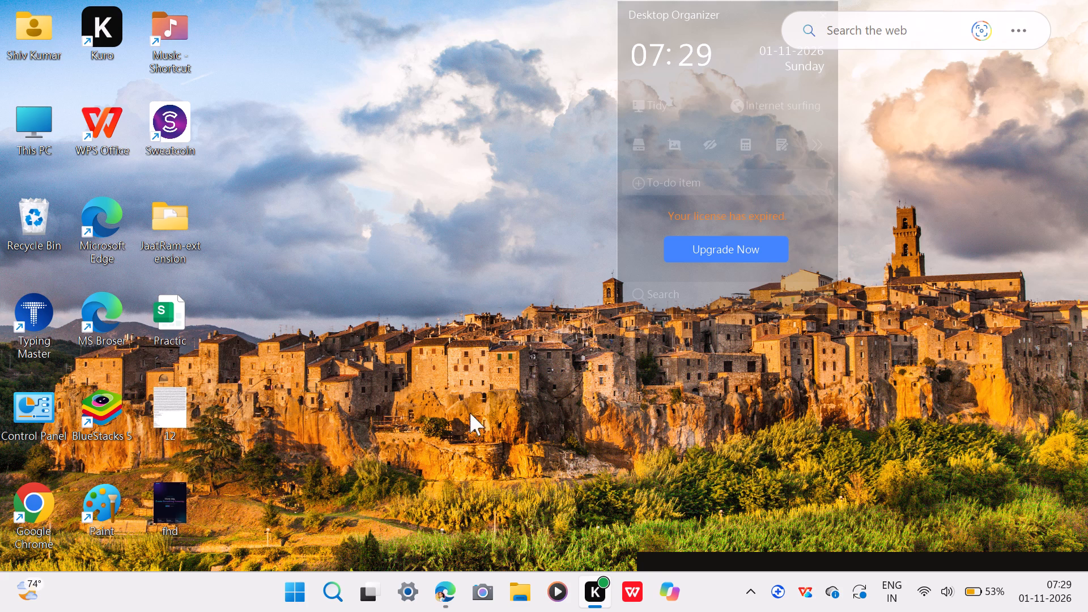
click(37, 500)
click(42, 501)
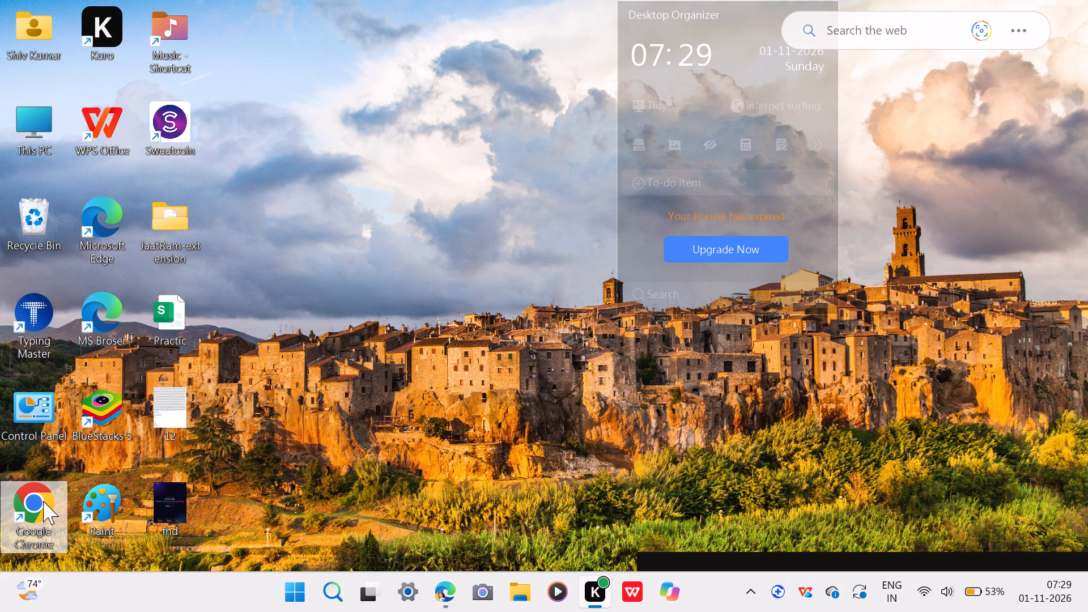
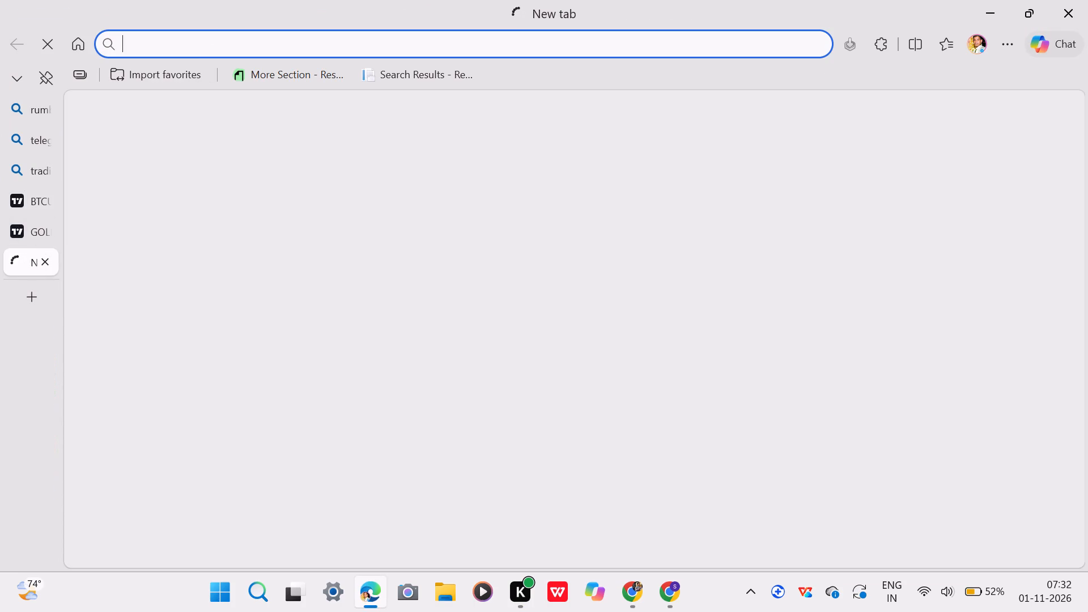
Bring up the Chrome window showing the 502 Bad Gateway page and close it.
click(665, 589)
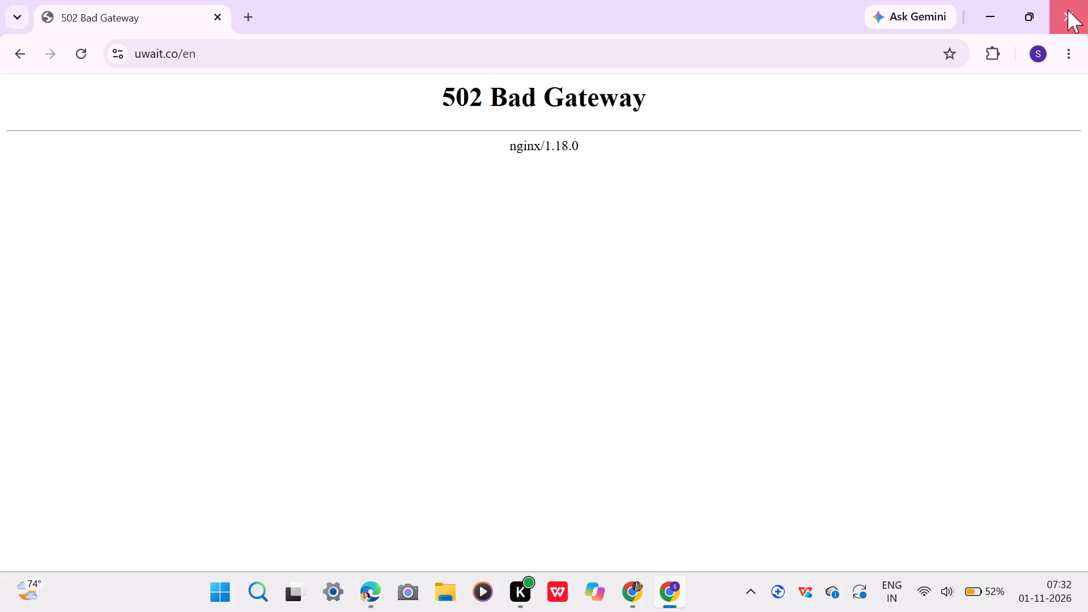
click(1068, 10)
Switch to the open BTCUSD TradingView chart in Edge and dismiss the Delta Exchange advertisement covering it.
scroll(344, 397, down, 4)
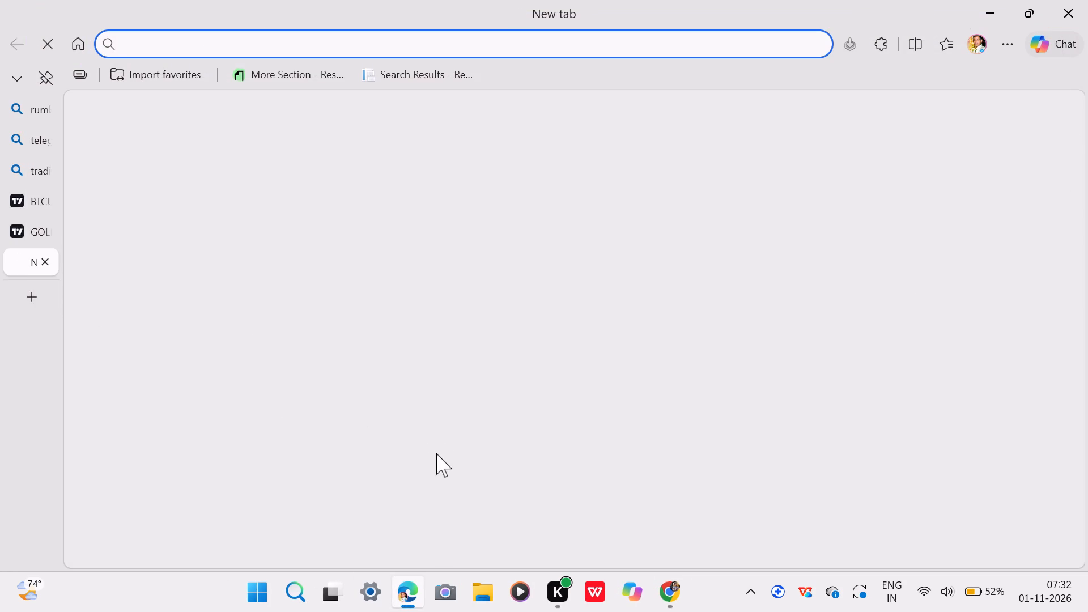
click(24, 196)
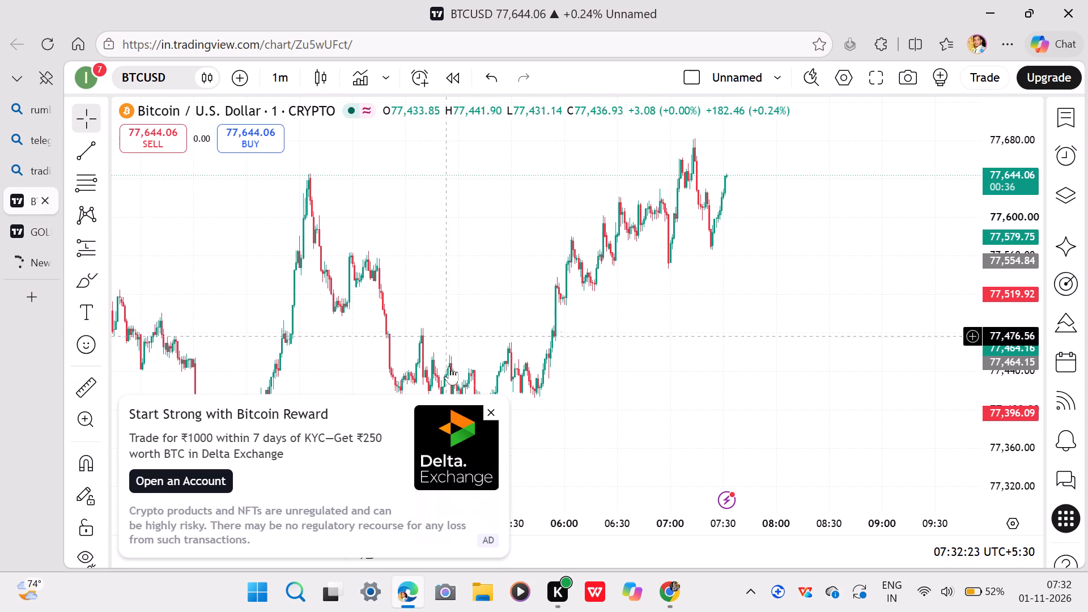
click(494, 410)
right_drag(713, 271, 708, 278)
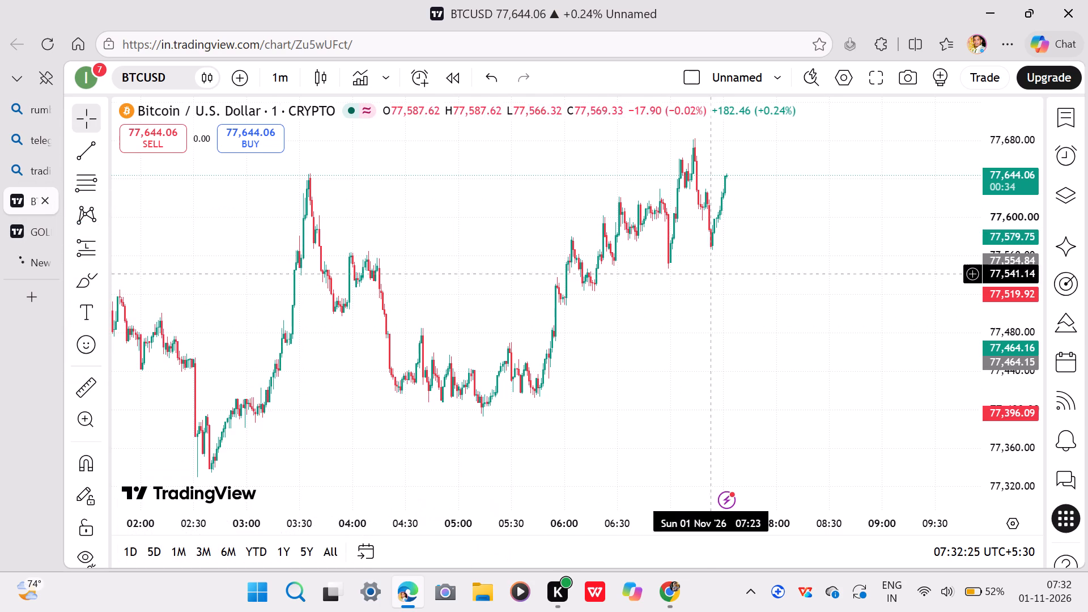
right_drag(708, 278, 707, 277)
click(789, 148)
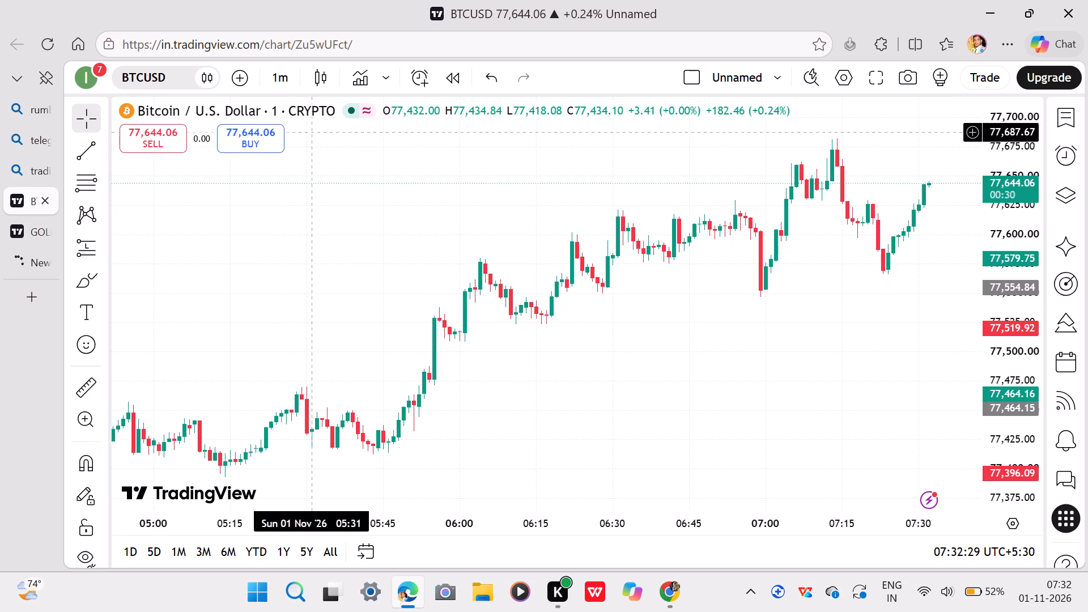
Change the BTCUSD chart's time interval to 1 day.
click(283, 79)
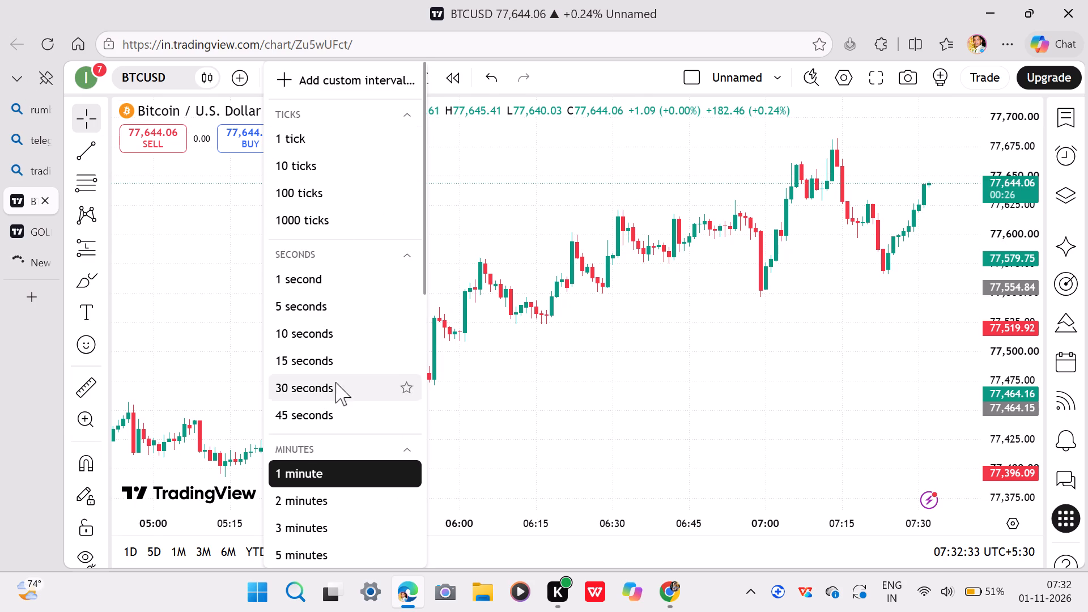
scroll(332, 381, down, 5)
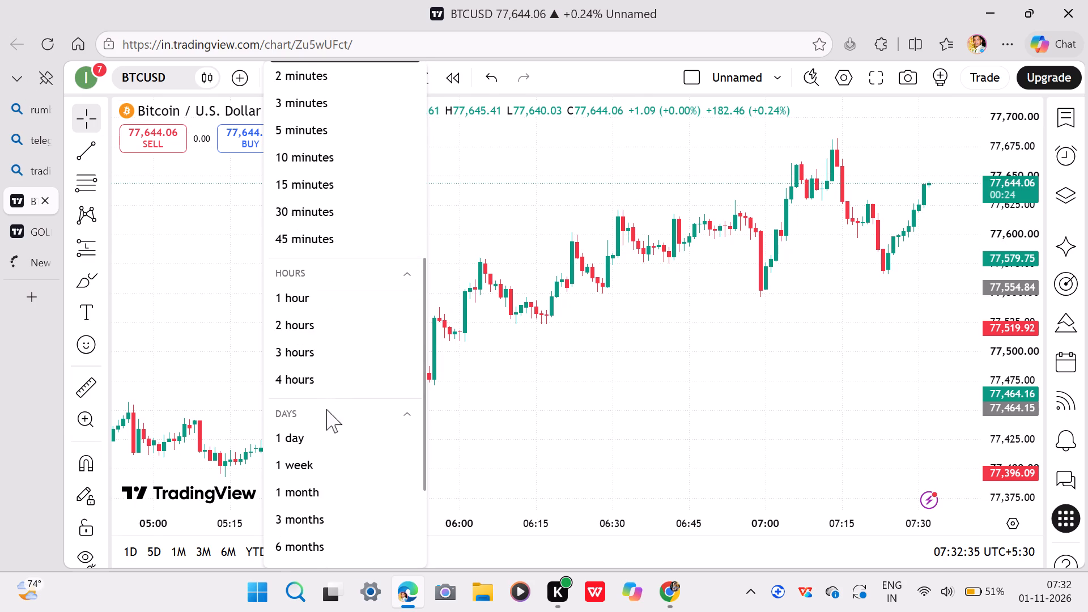
click(300, 433)
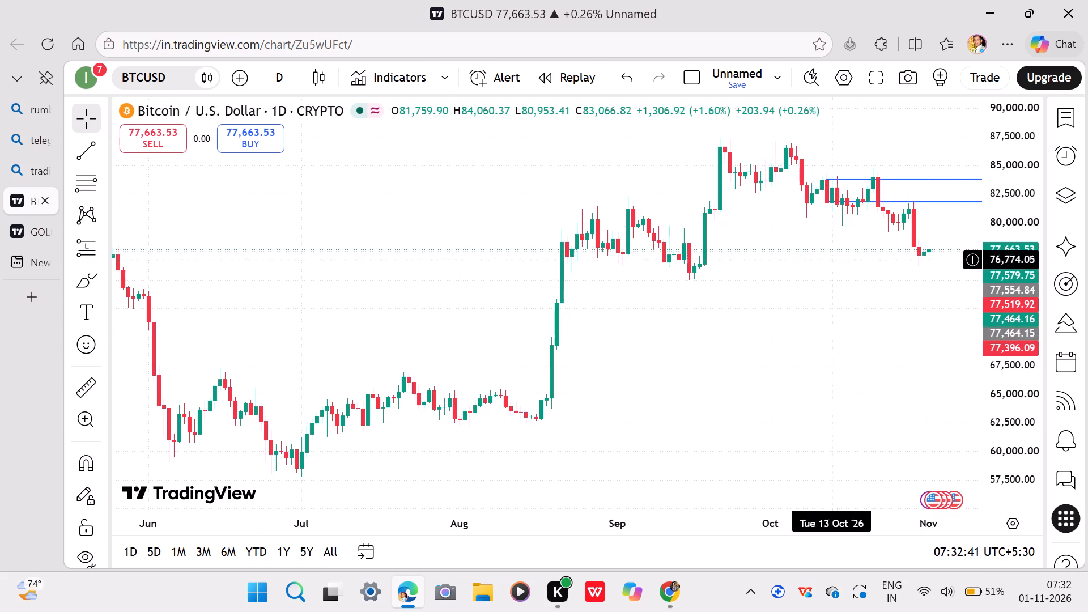
Draw a horizontal trend line at the 31 Oct '26 candle's high, about 77,670, extending to 13 Nov '26.
scroll(768, 216, up, 10)
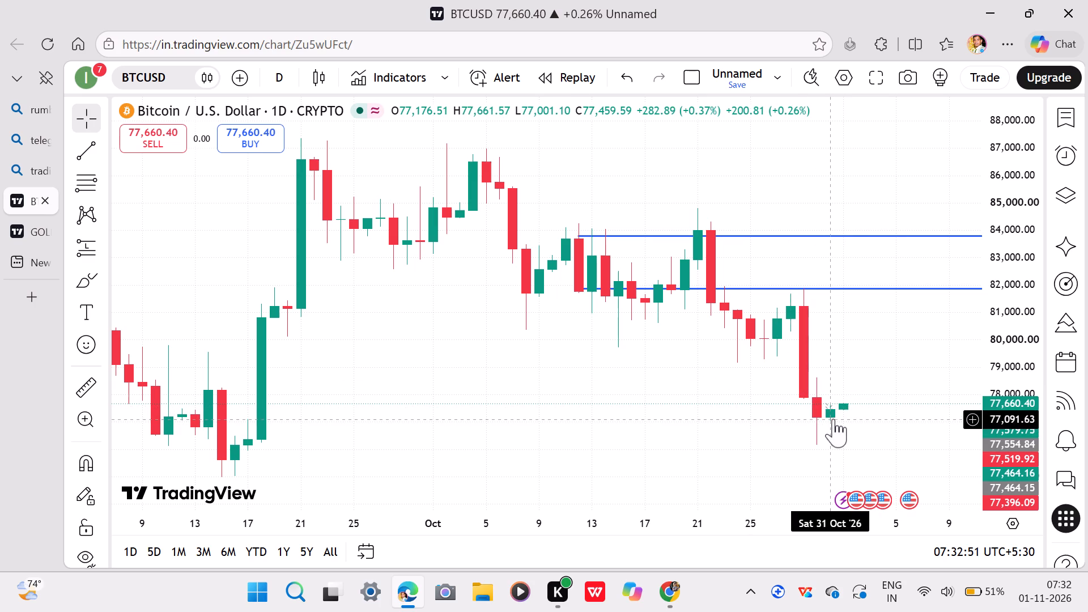
scroll(849, 348, up, 2)
scroll(813, 373, down, 1)
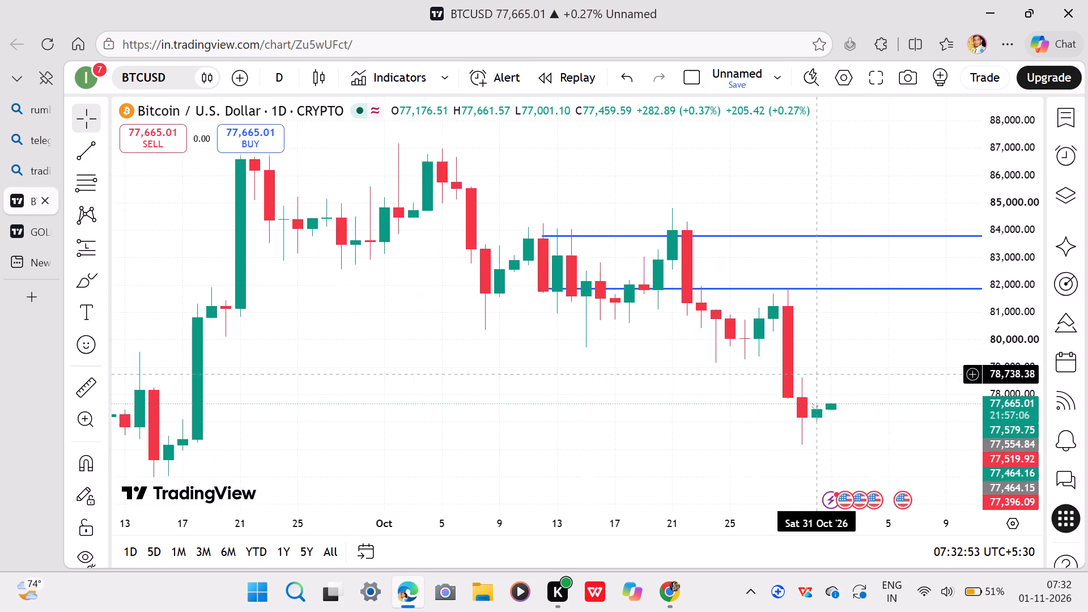
drag(759, 406, 487, 345)
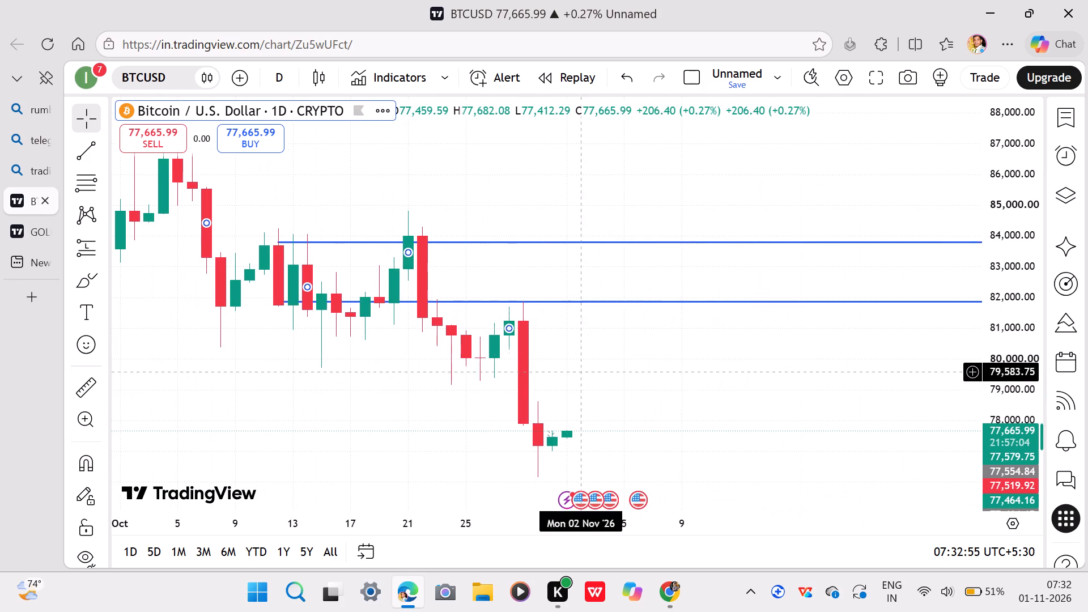
scroll(641, 396, up, 4)
scroll(588, 388, up, 2)
drag(215, 220, 511, 228)
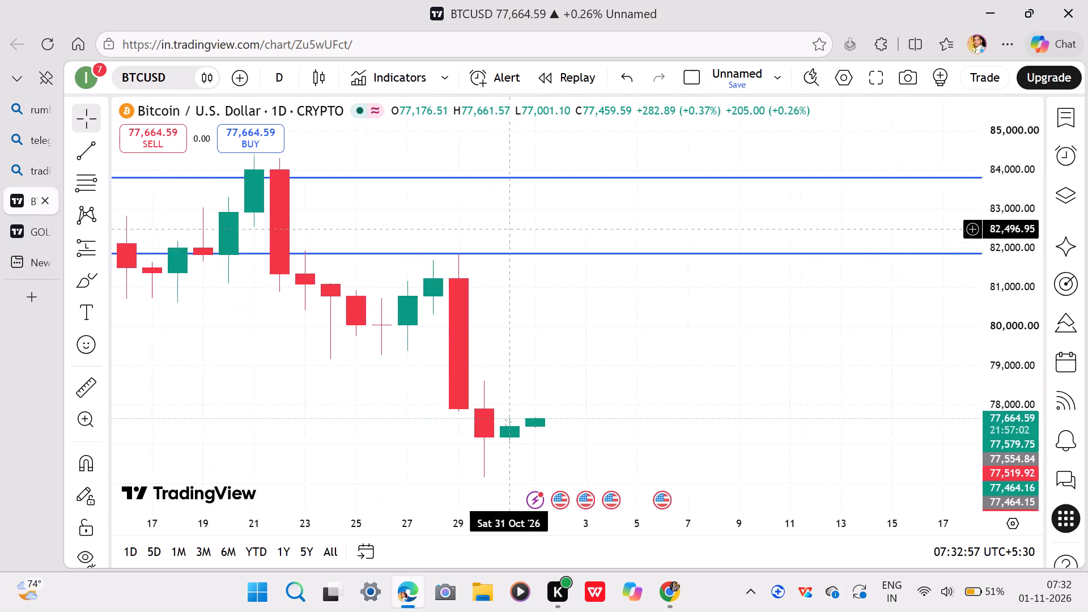
drag(511, 228, 511, 227)
scroll(629, 333, up, 3)
drag(398, 304, 571, 236)
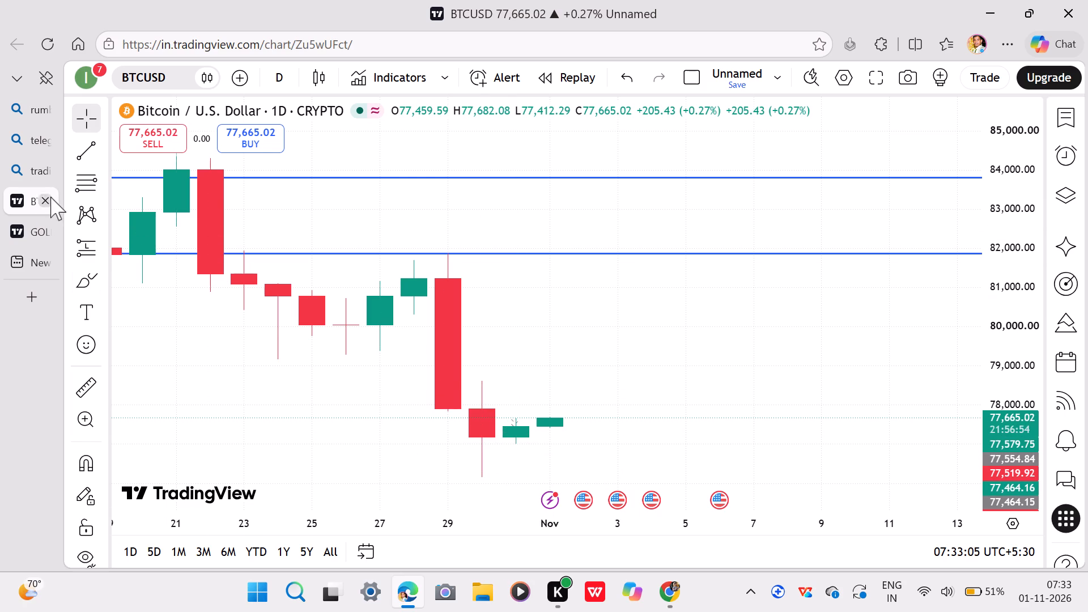
click(88, 154)
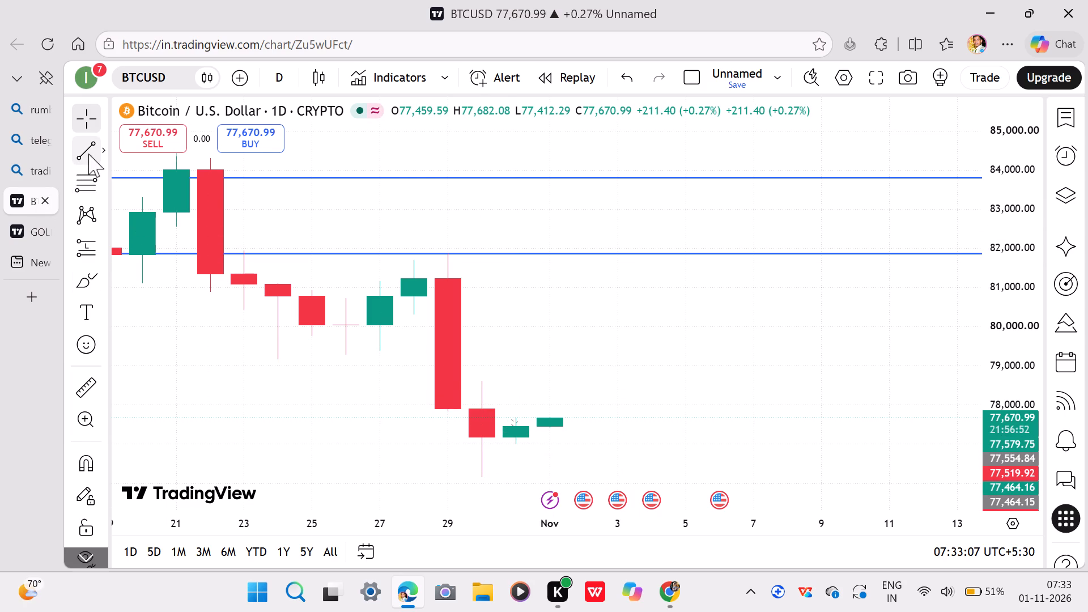
click(517, 418)
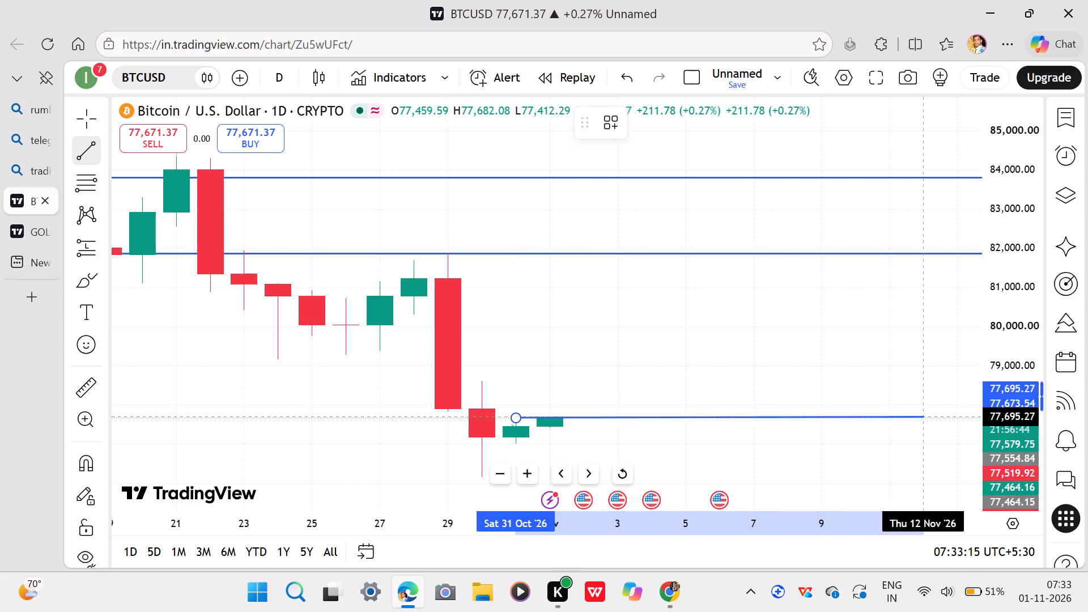
shift+click(963, 419)
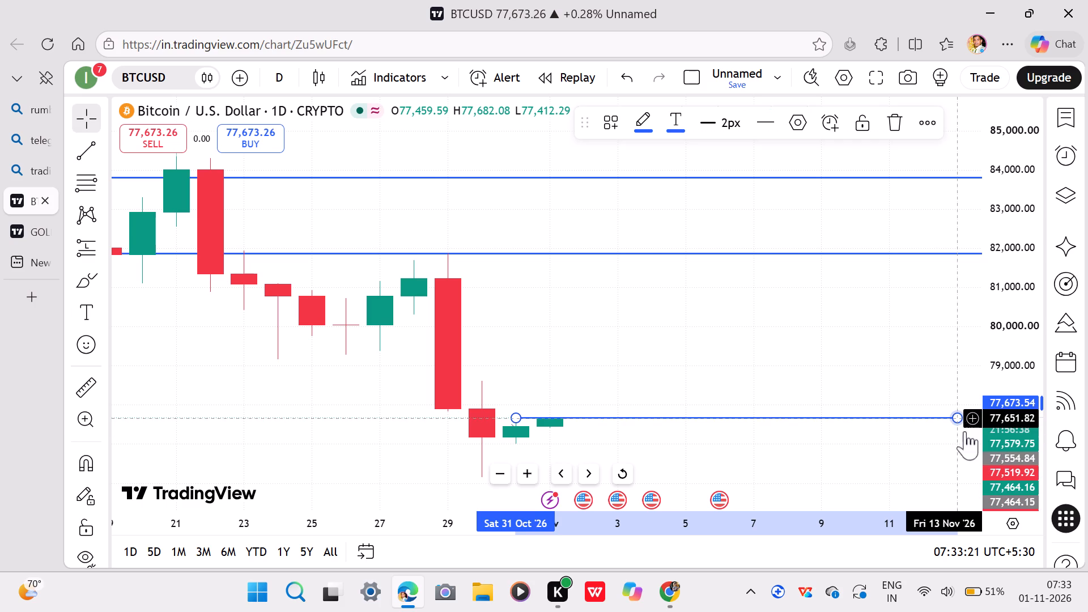
click(516, 445)
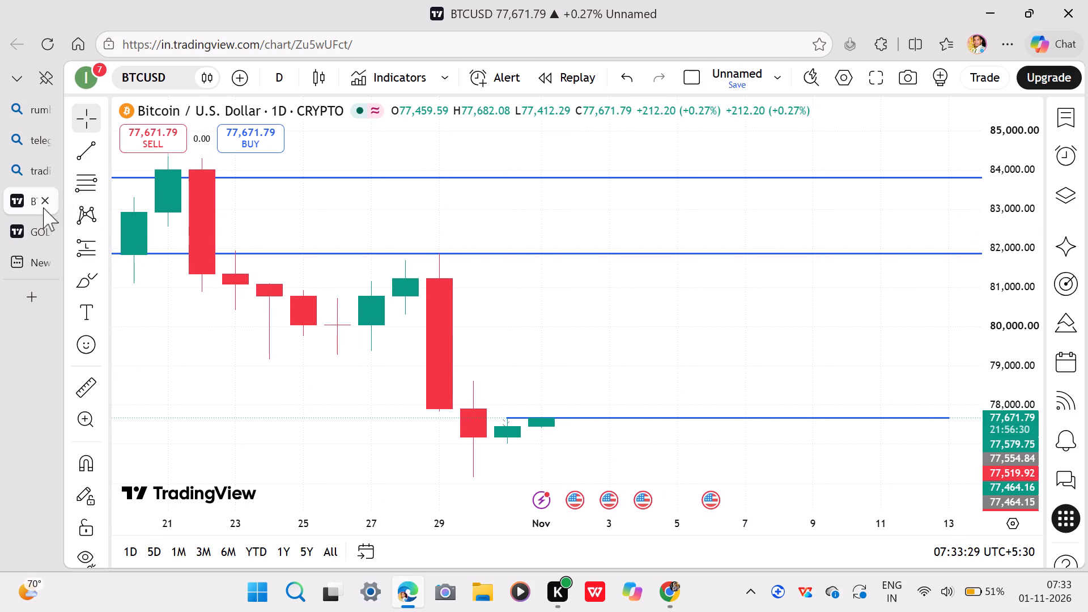
Draw a second horizontal trend line at the 31 Oct '26 candle's low, 77,000, extending to 13 Nov '26.
click(85, 152)
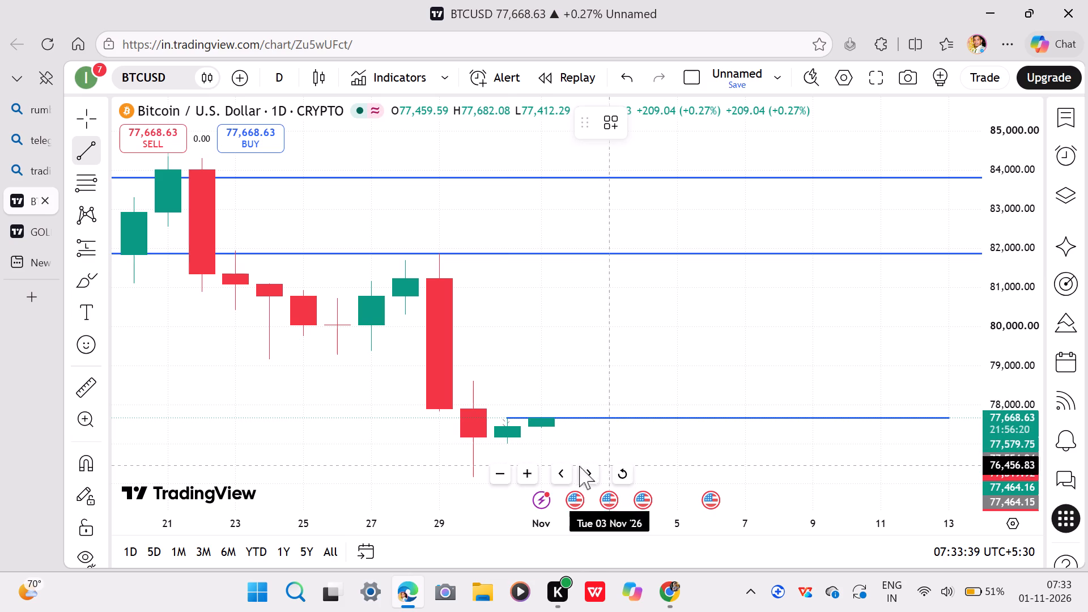
click(509, 444)
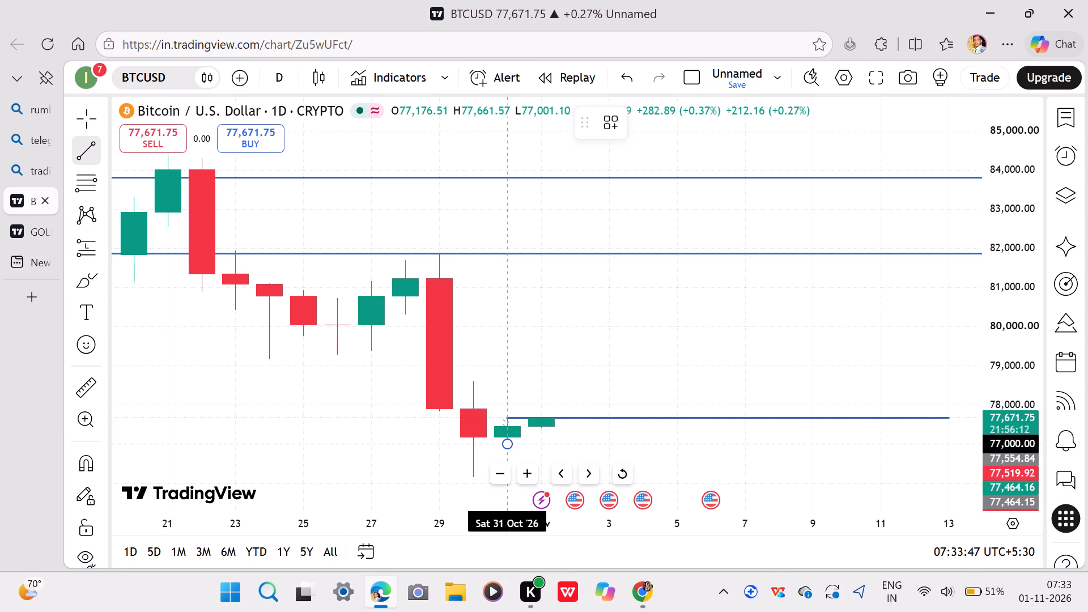
shift+drag(509, 444, 518, 446)
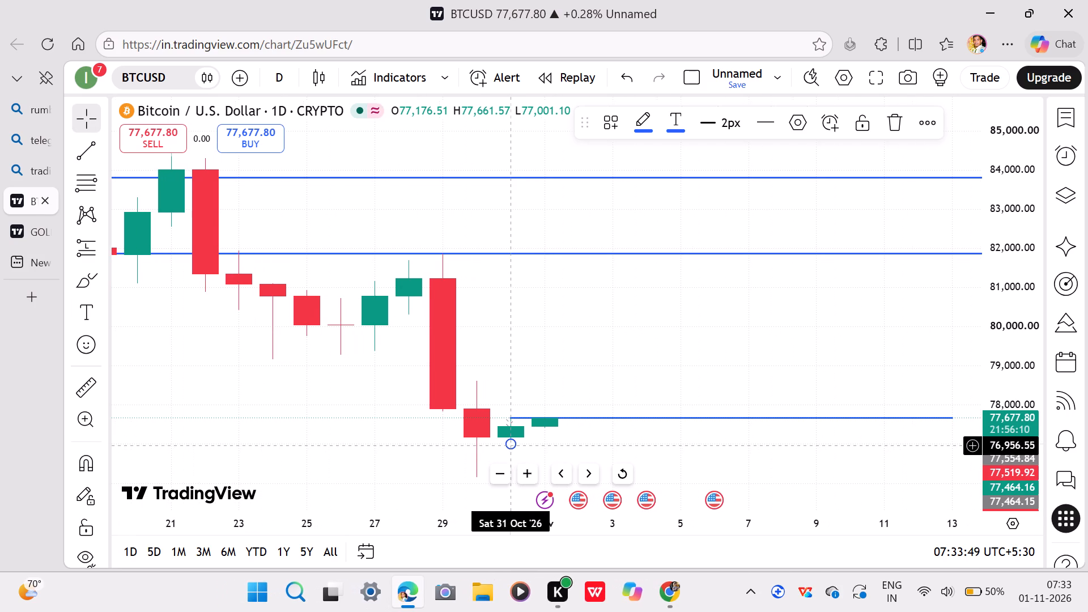
drag(510, 444, 812, 441)
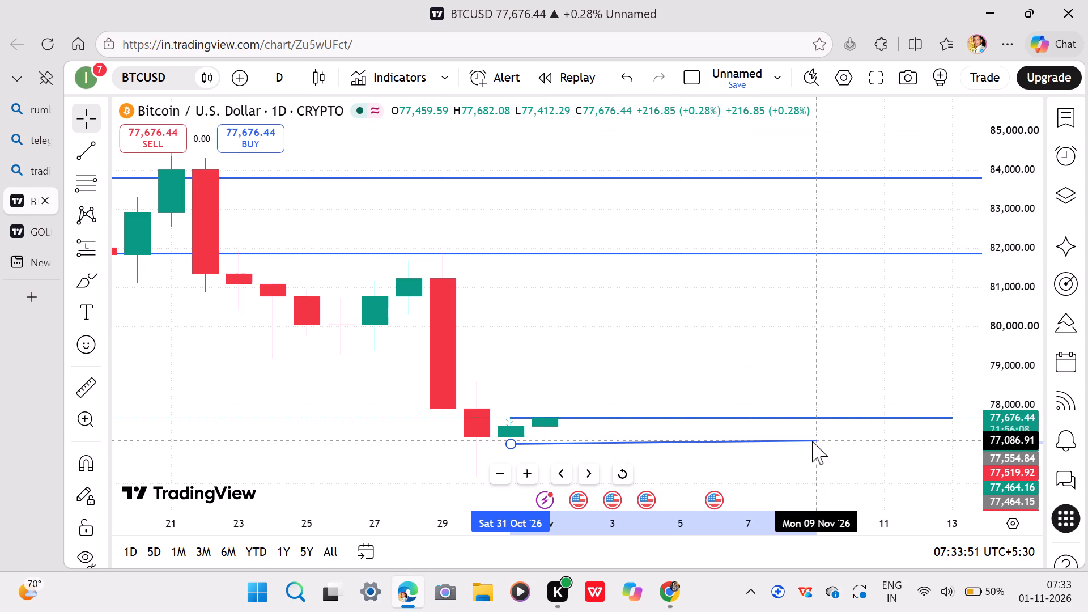
drag(812, 441, 949, 438)
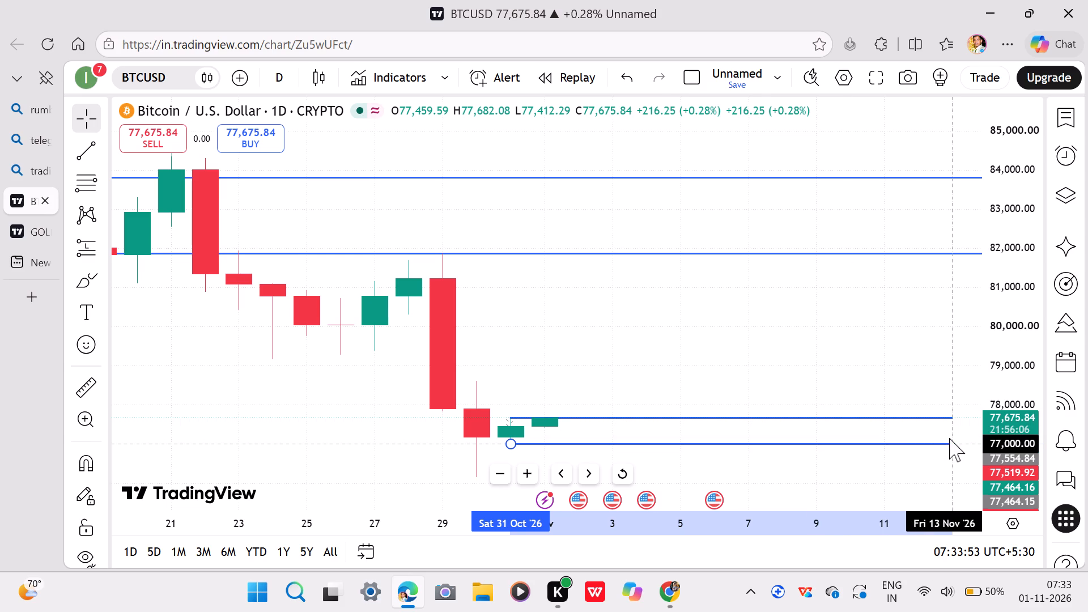
drag(949, 438, 950, 438)
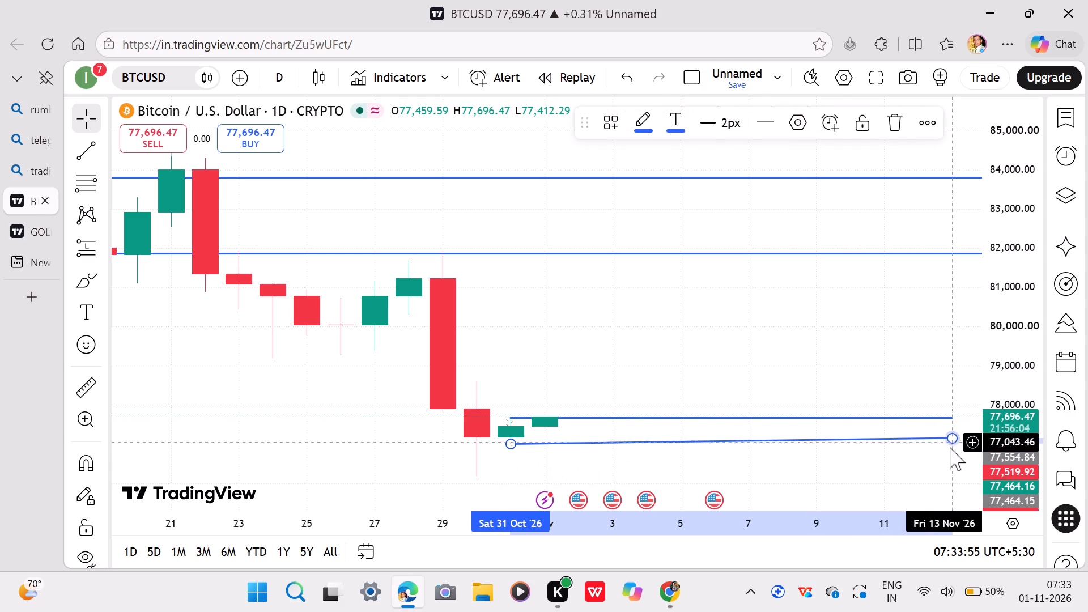
shift+drag(953, 438, 957, 445)
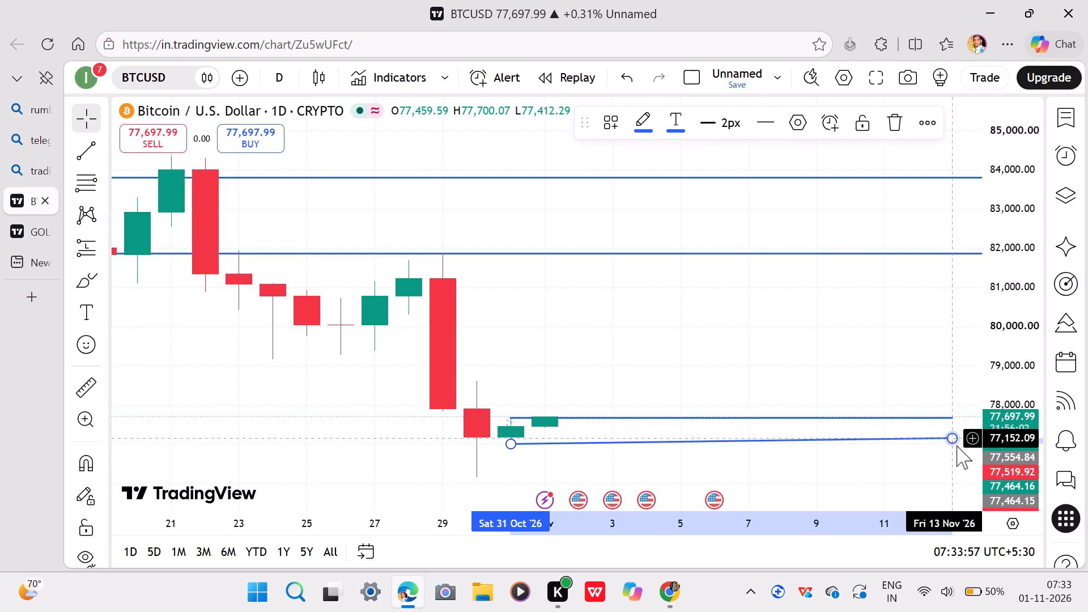
shift+drag(957, 445, 957, 446)
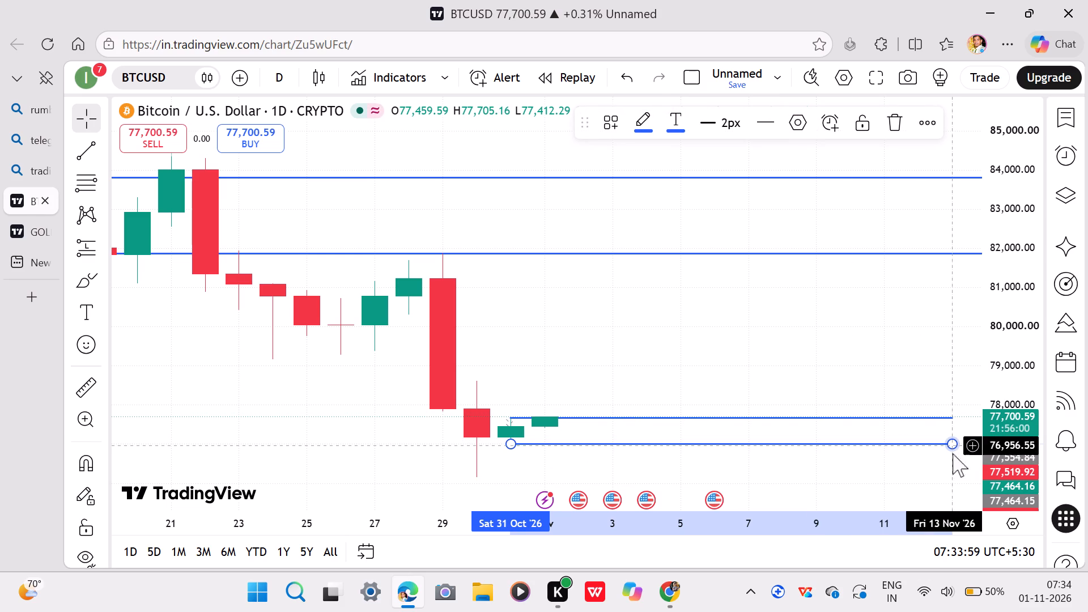
click(949, 462)
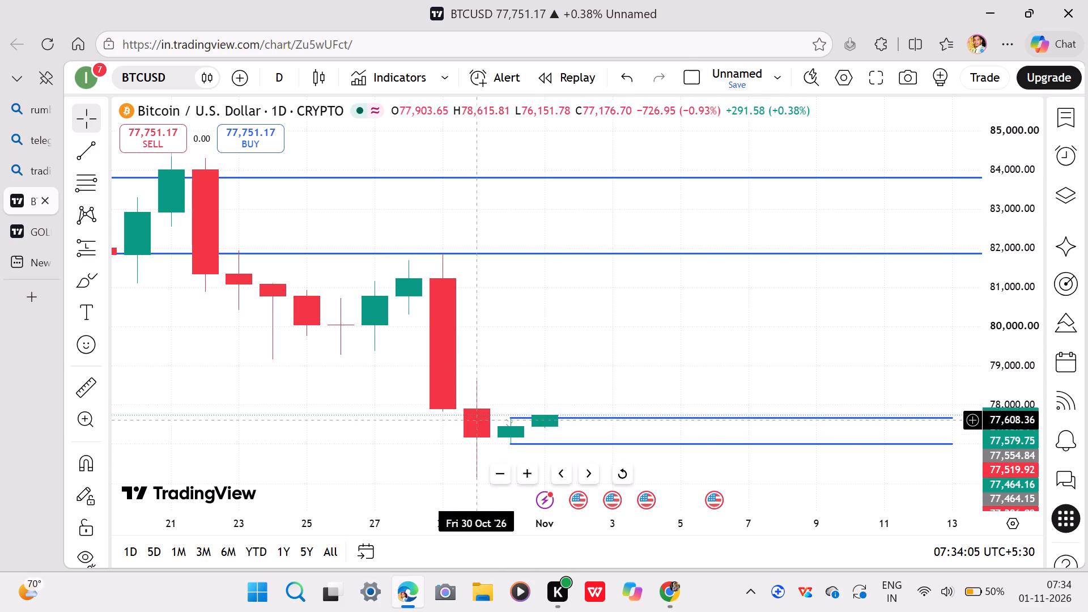
Draw a third horizontal trend line between the two new ones at about 77,304, from 31 Oct to 12 Nov '26.
click(84, 150)
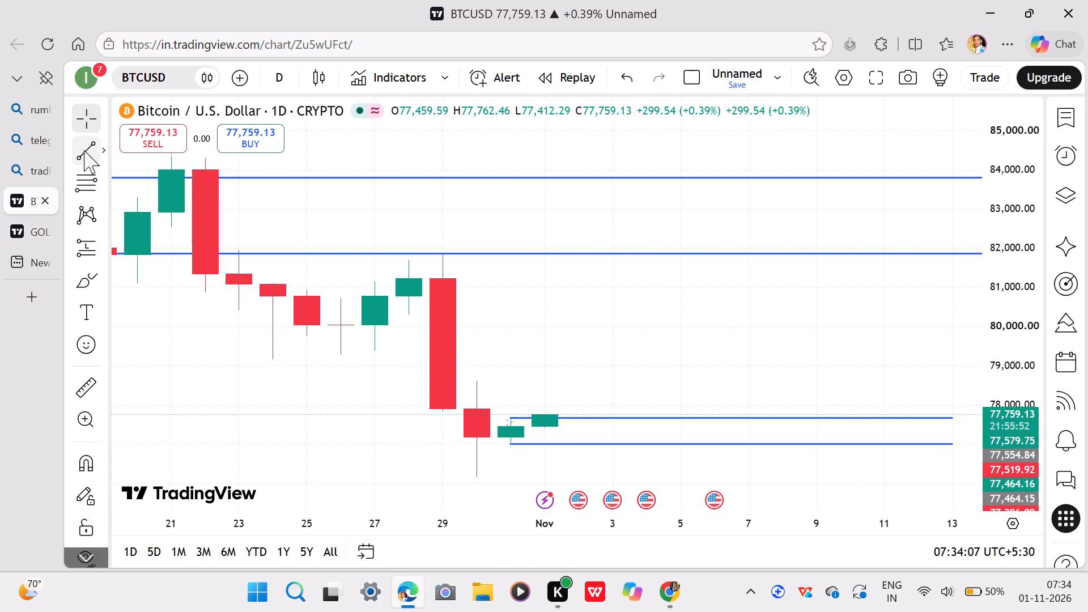
click(523, 431)
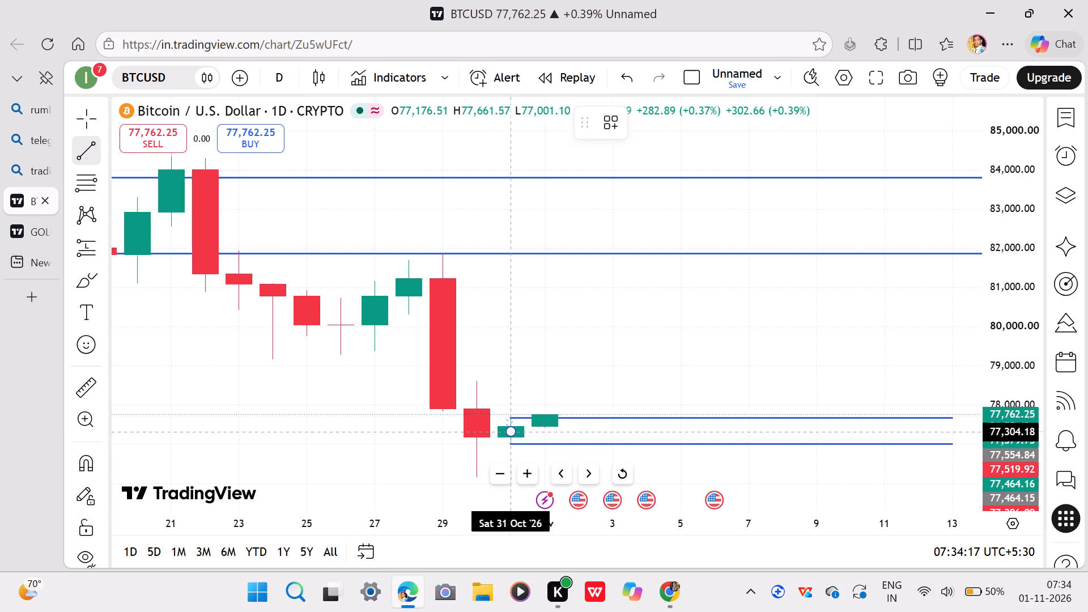
drag(512, 432, 517, 430)
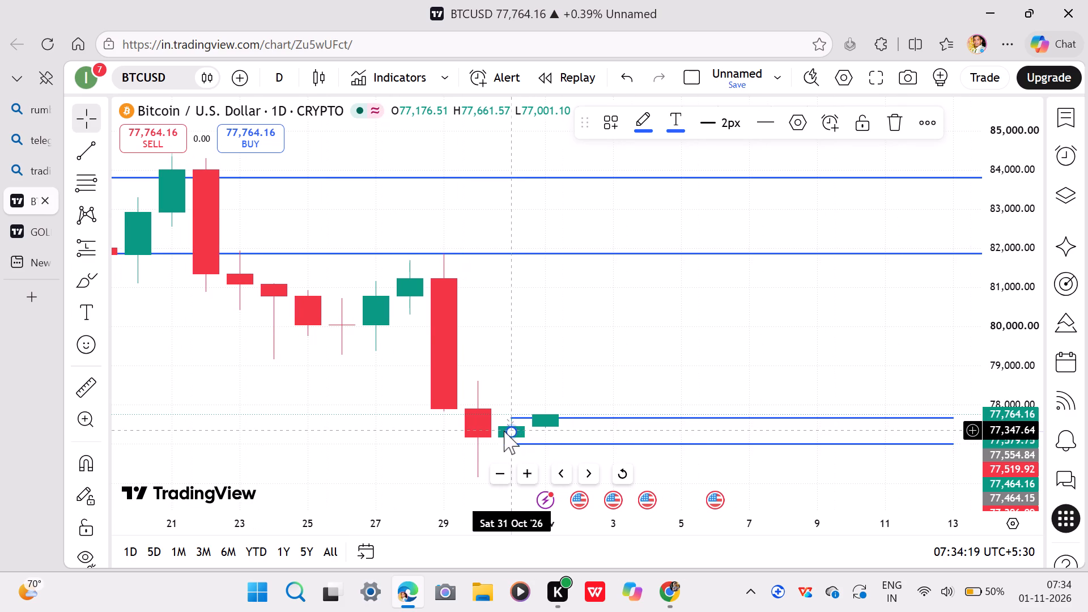
drag(512, 431, 717, 425)
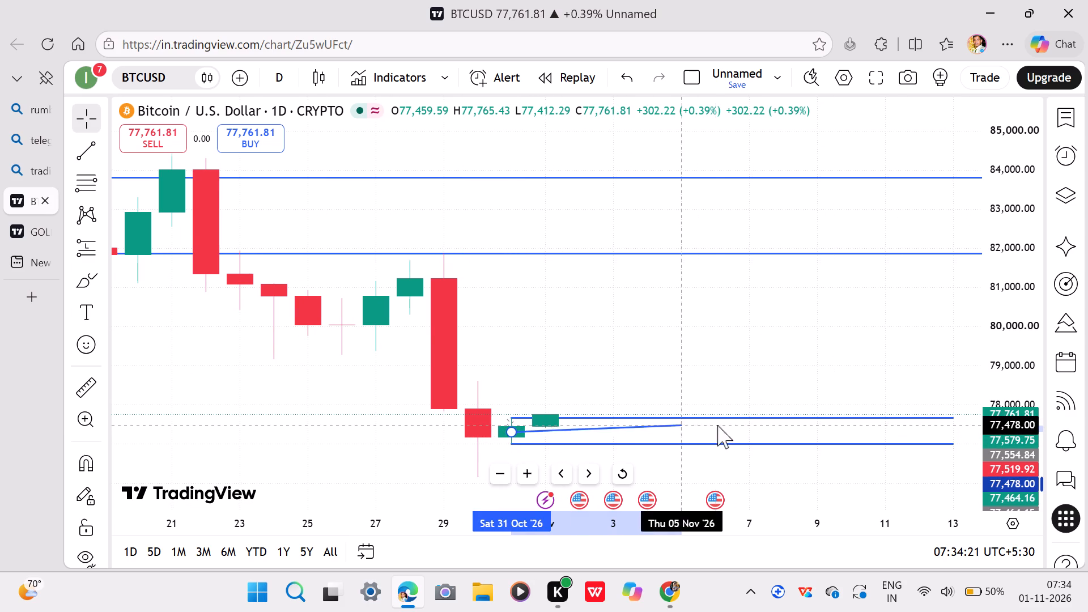
drag(717, 425, 836, 430)
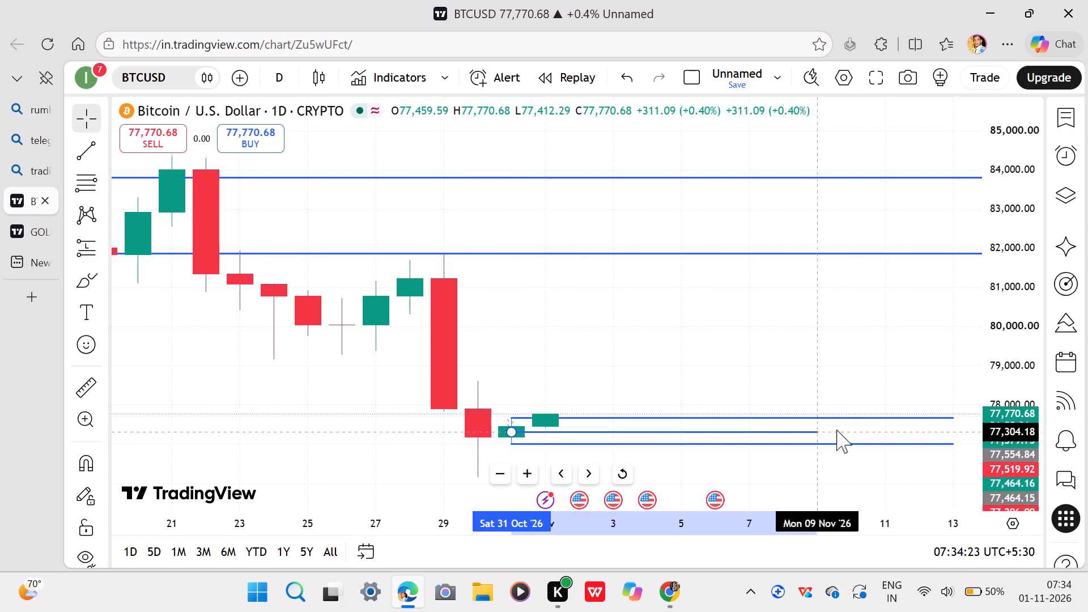
drag(836, 430, 934, 431)
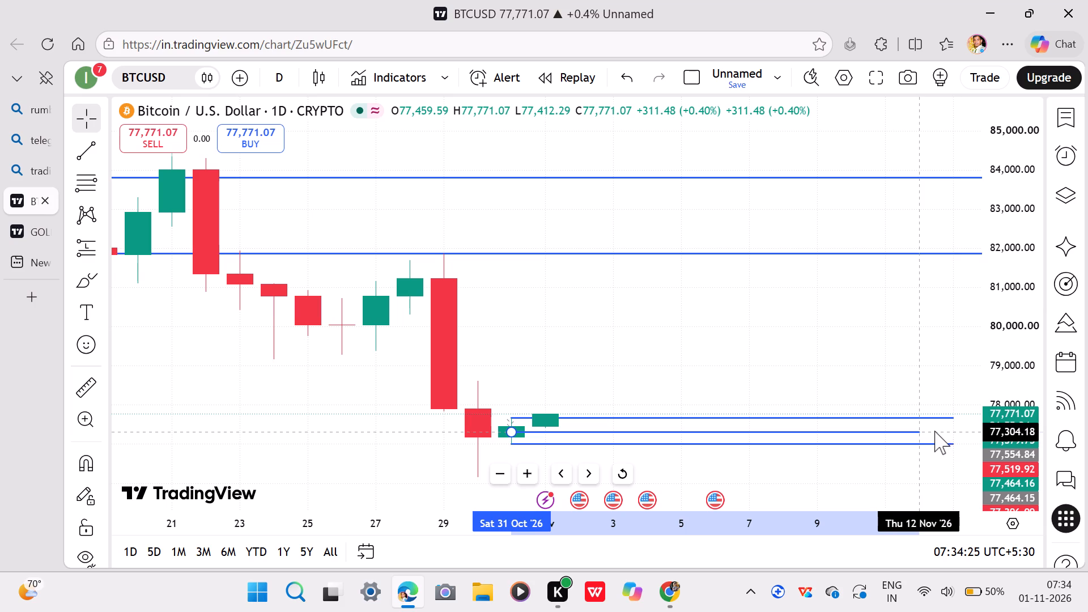
drag(934, 431, 930, 433)
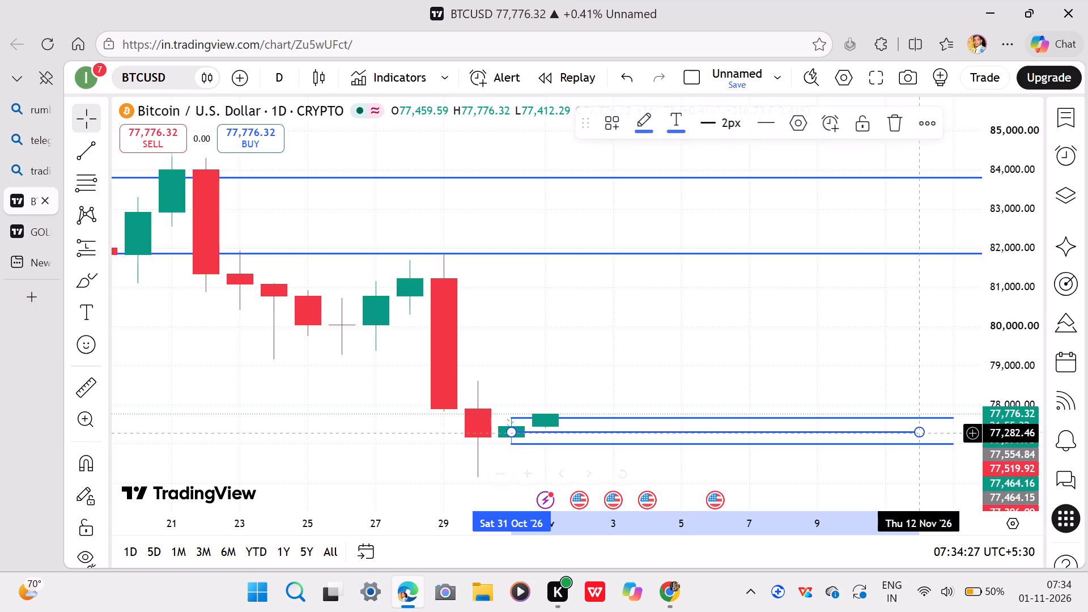
click(933, 475)
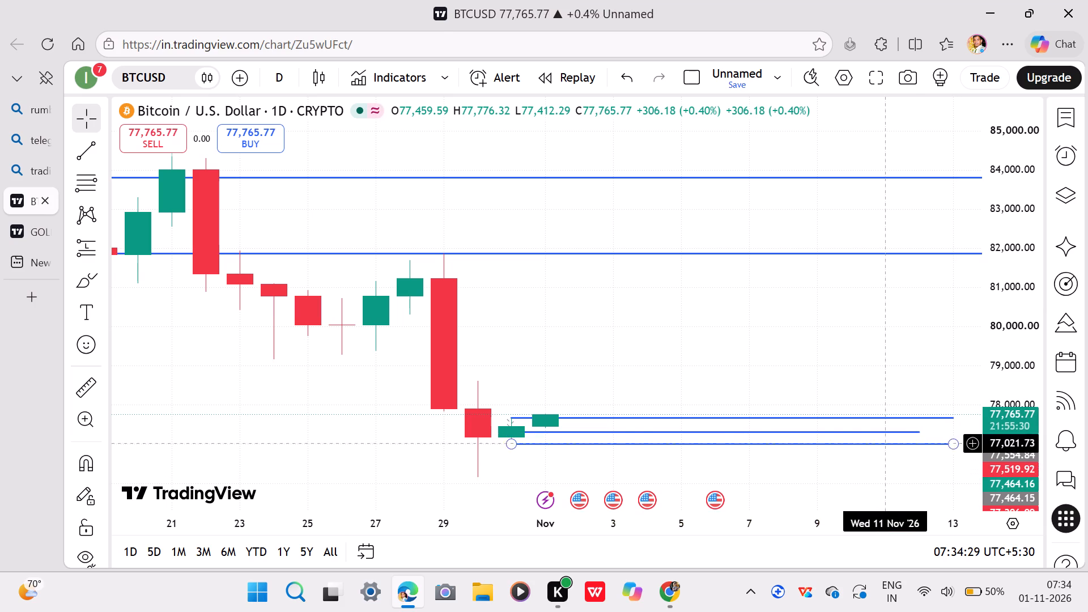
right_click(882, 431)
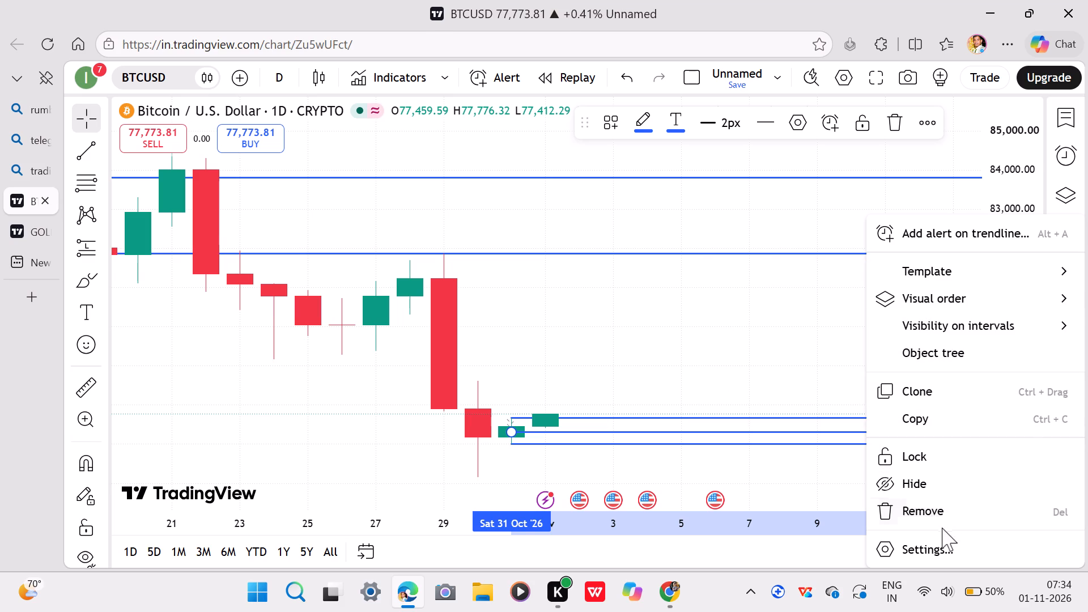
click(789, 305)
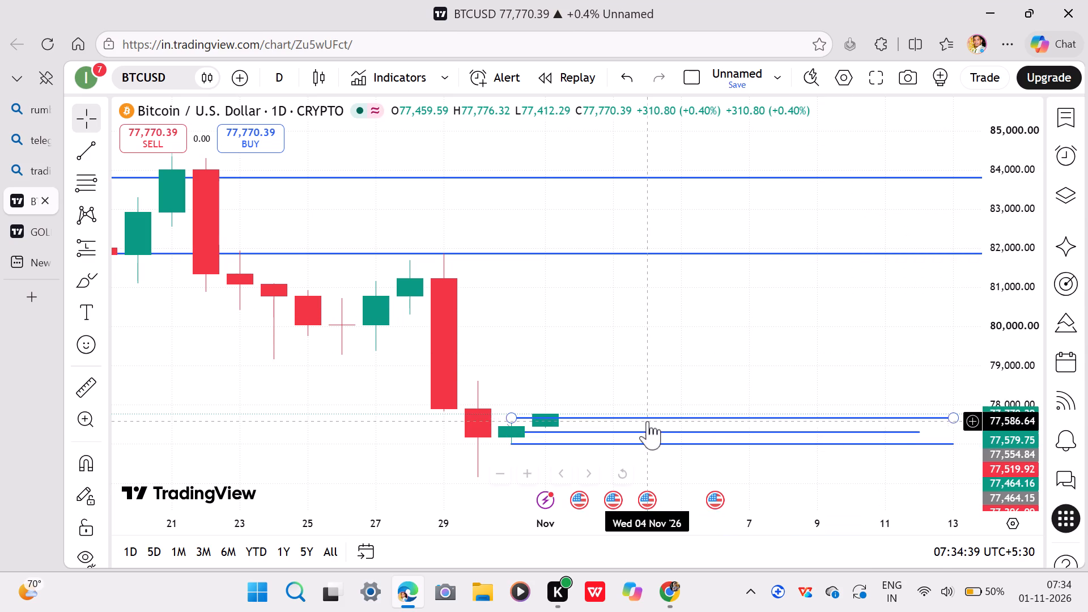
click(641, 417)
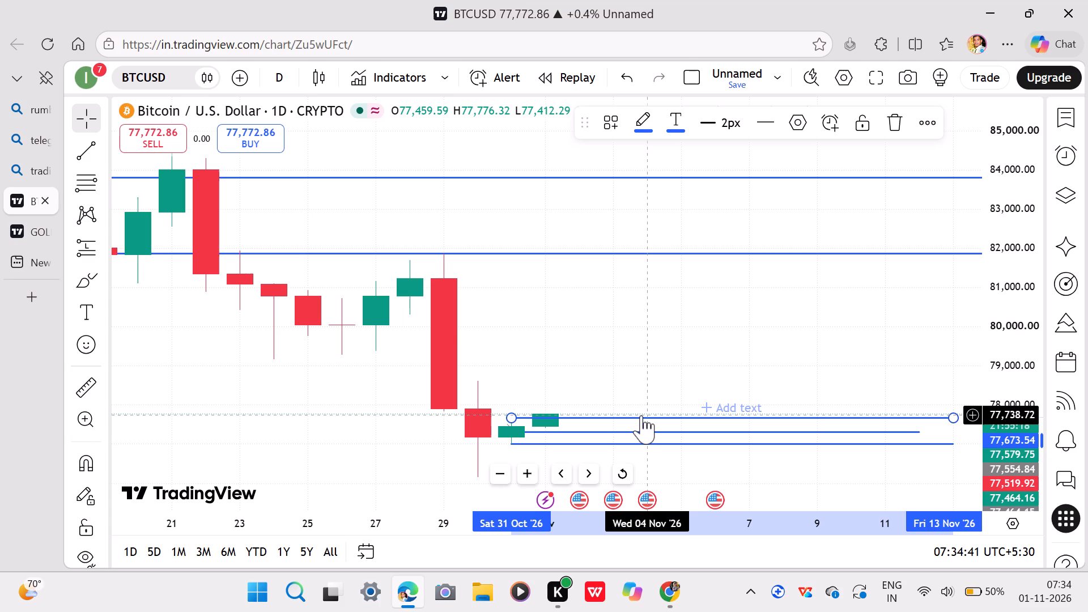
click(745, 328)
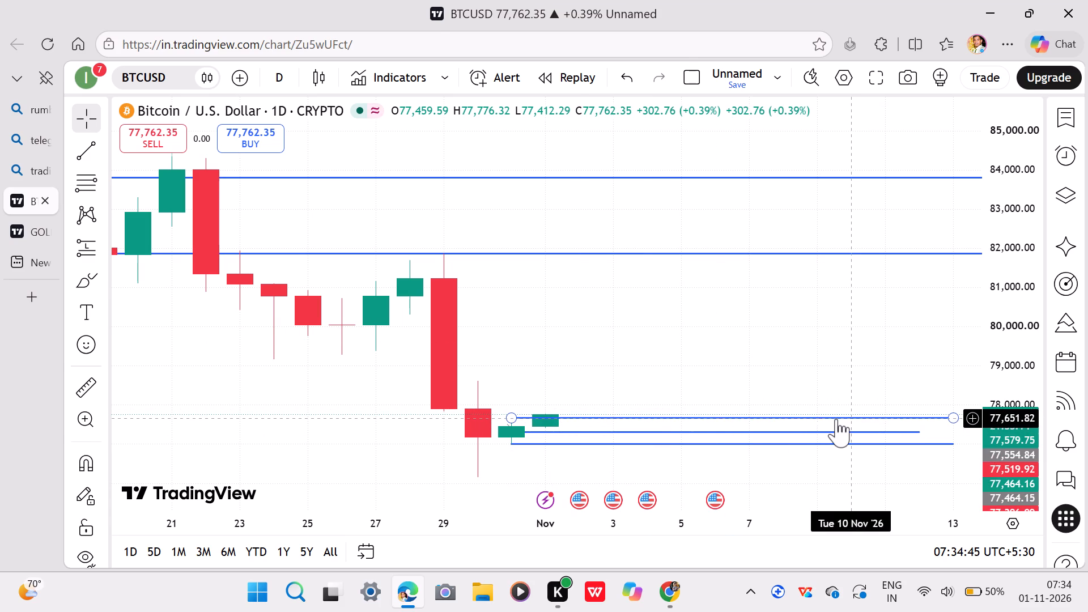
Lock the two horizontal trend lines drawn at the 31 Oct '26 candle's high and low.
right_click(834, 418)
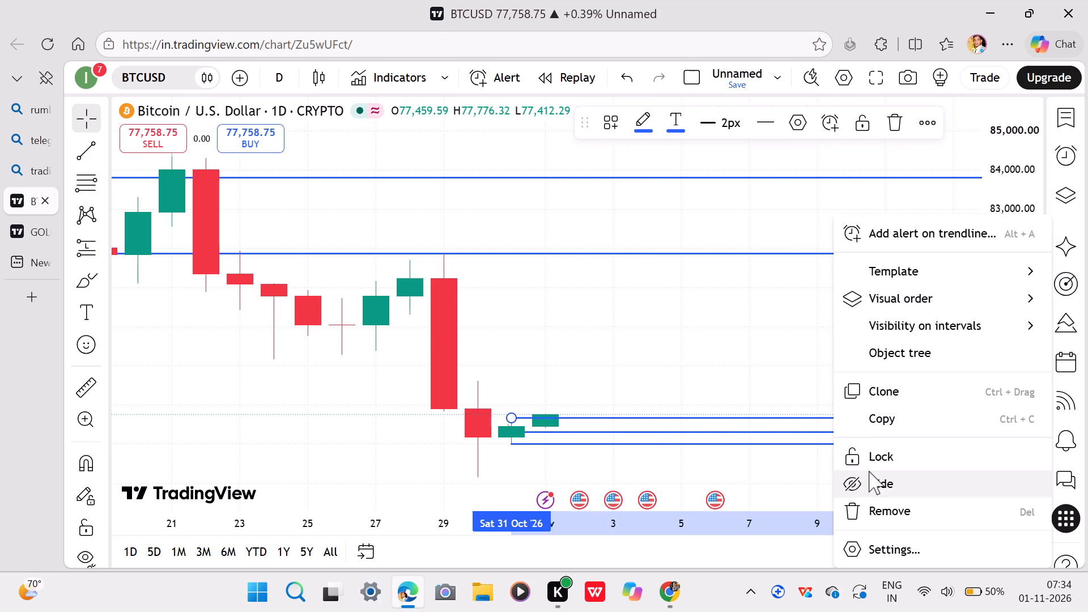
click(869, 452)
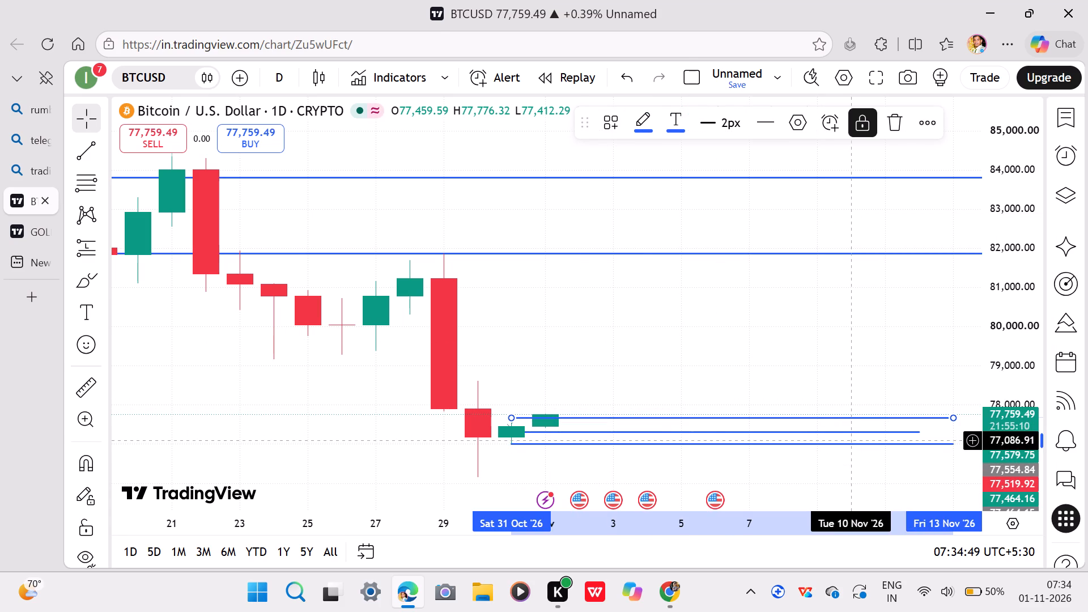
right_click(838, 444)
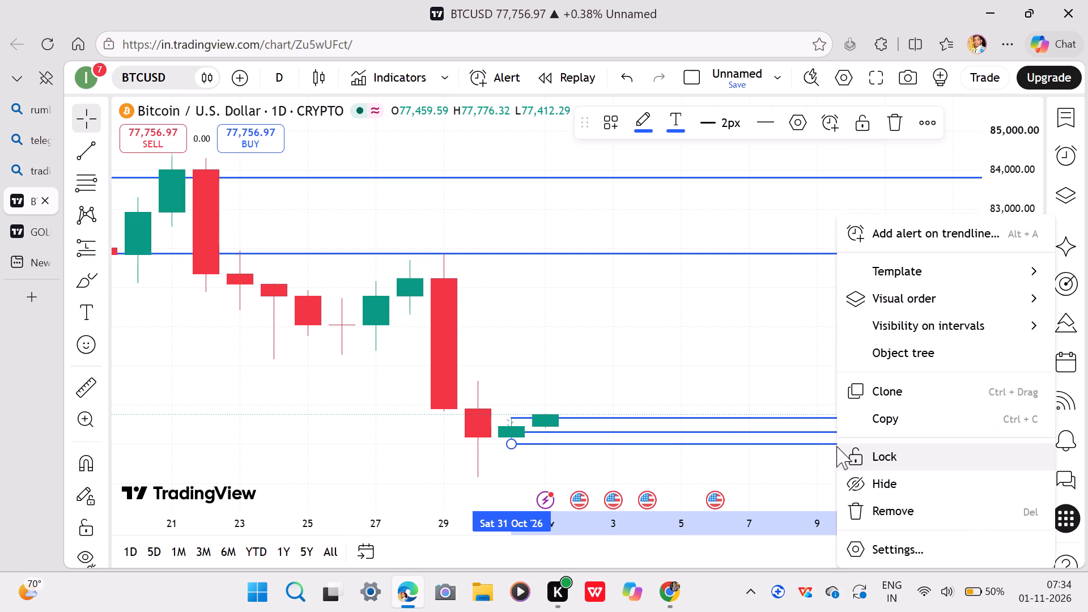
click(863, 455)
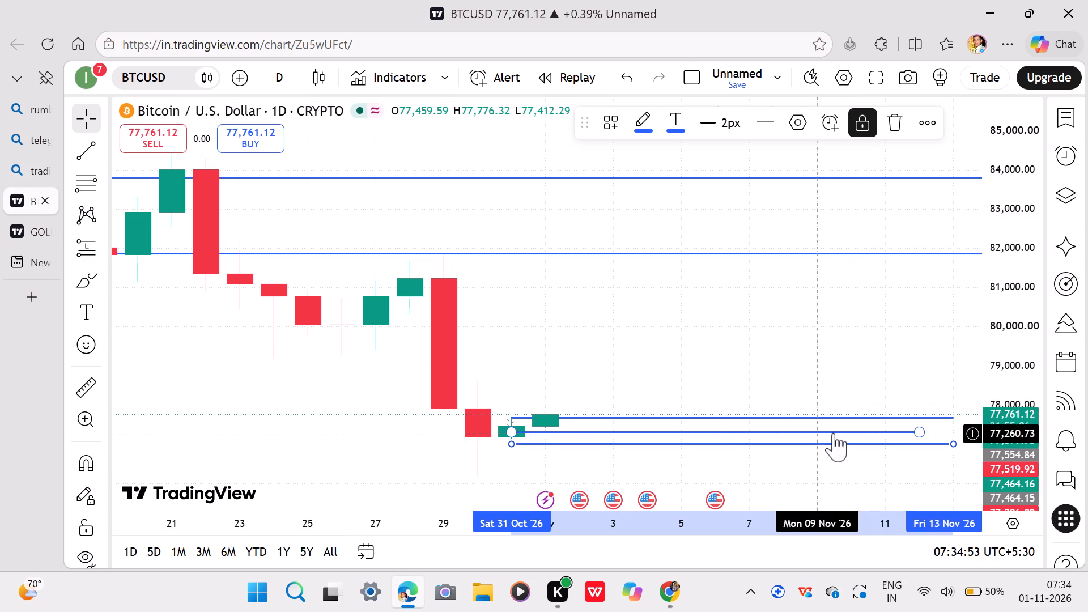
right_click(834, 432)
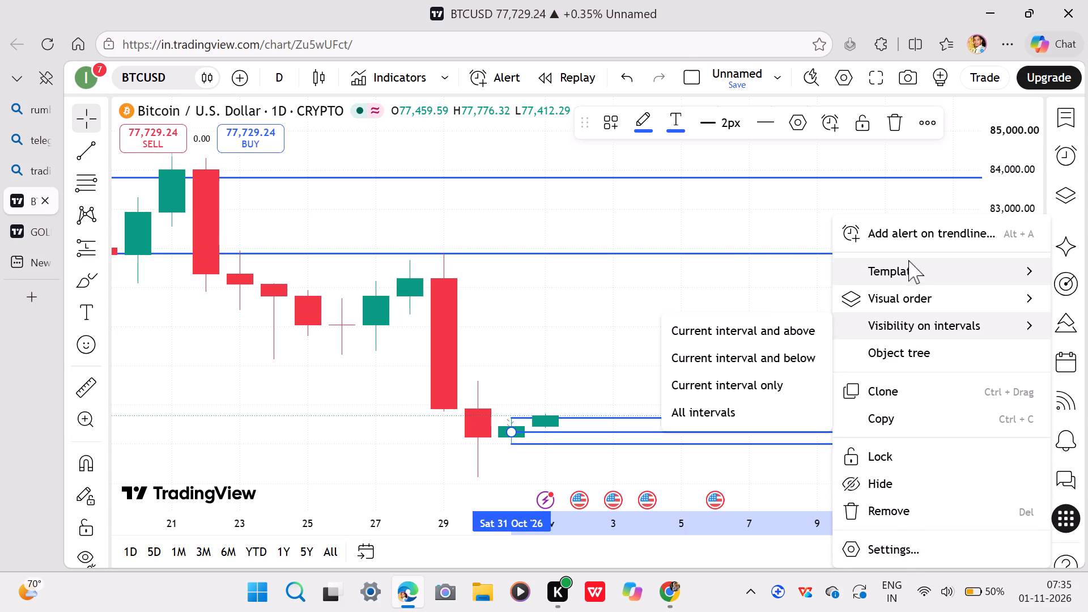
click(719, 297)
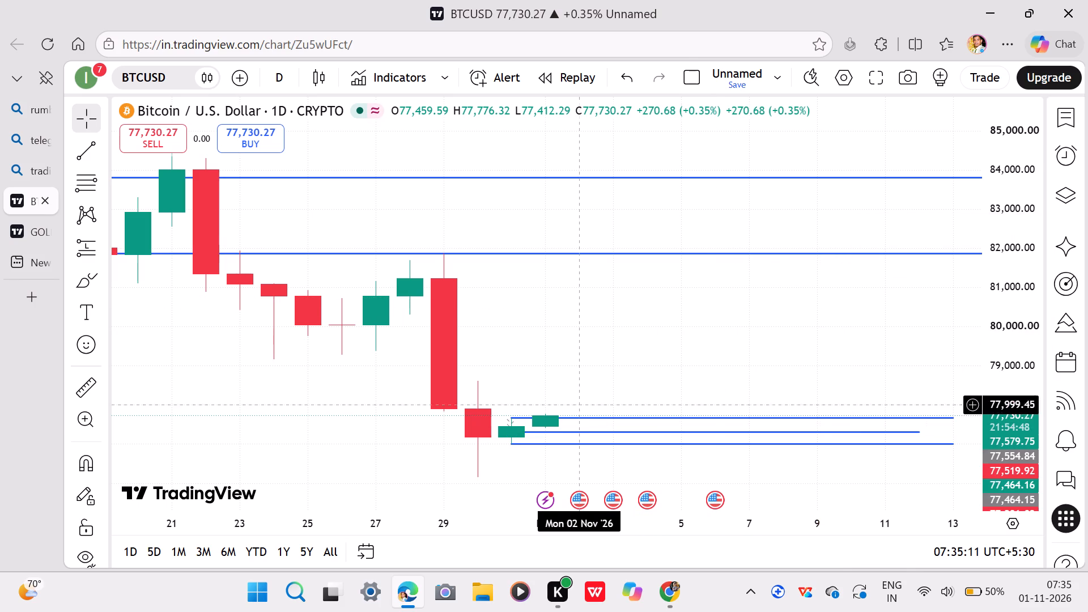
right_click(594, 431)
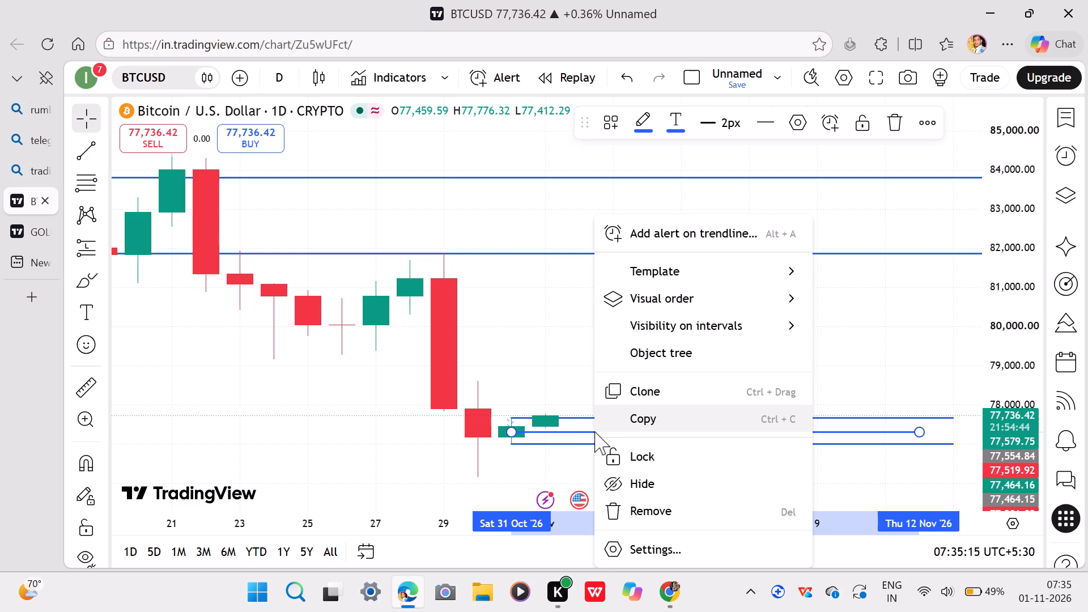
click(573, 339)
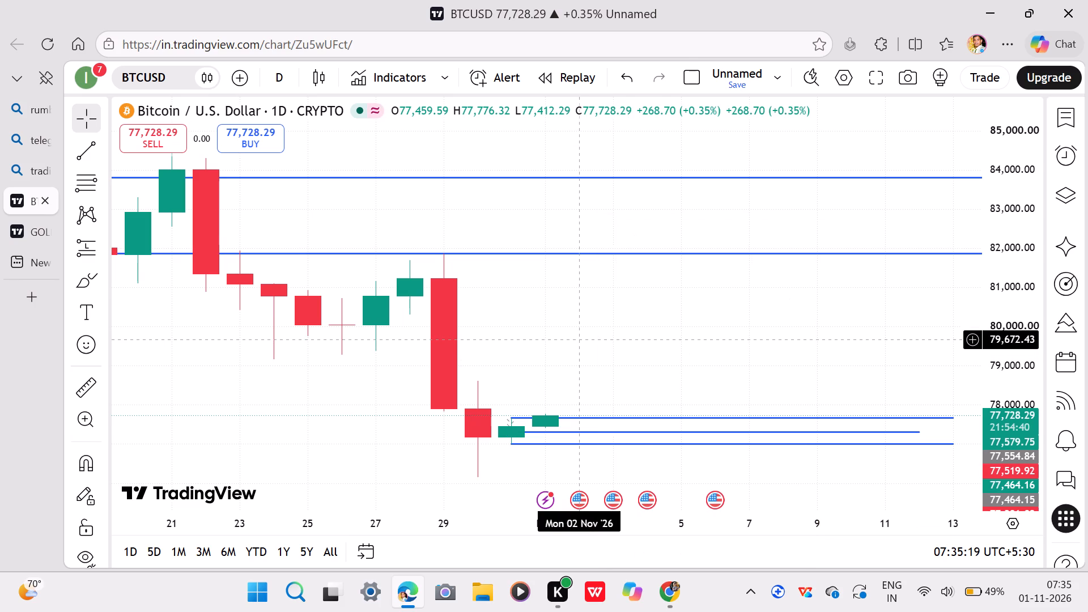
Change the line colour of the middle trend line, between the high and low lines, to black.
click(622, 432)
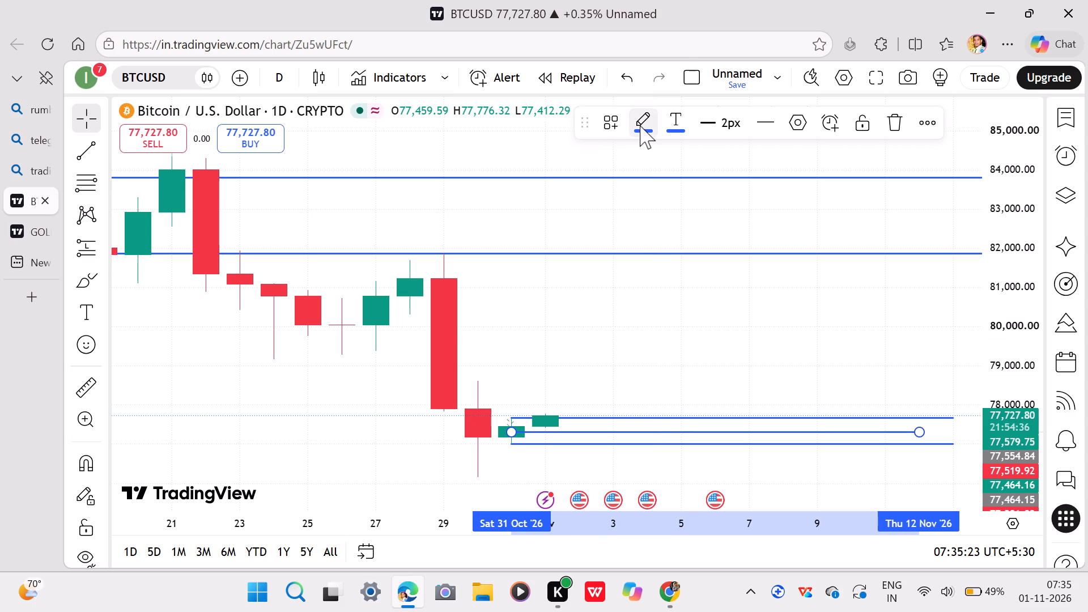
click(640, 125)
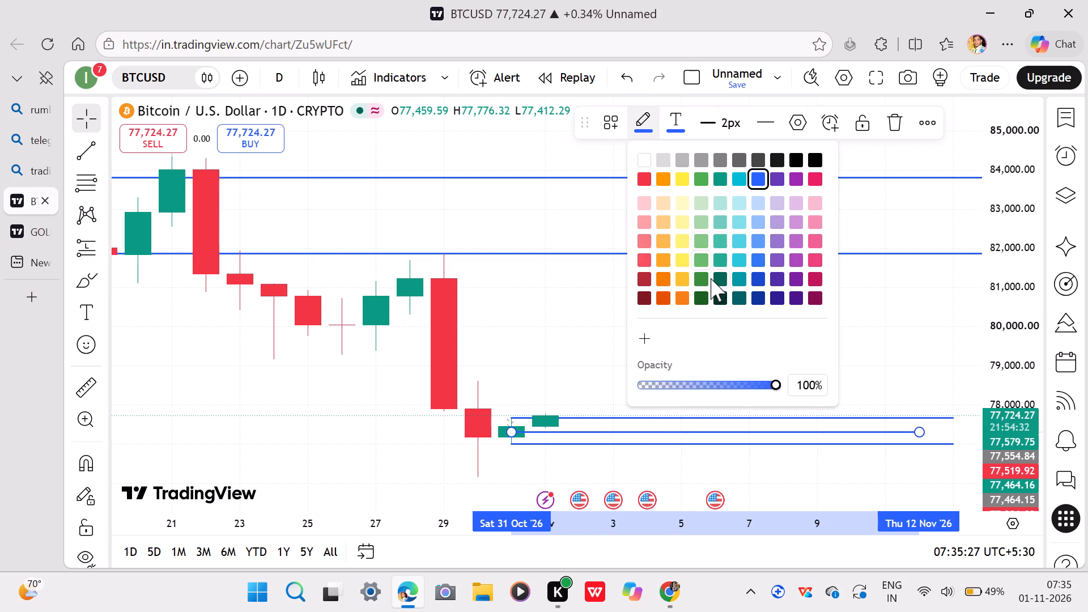
click(798, 160)
click(763, 294)
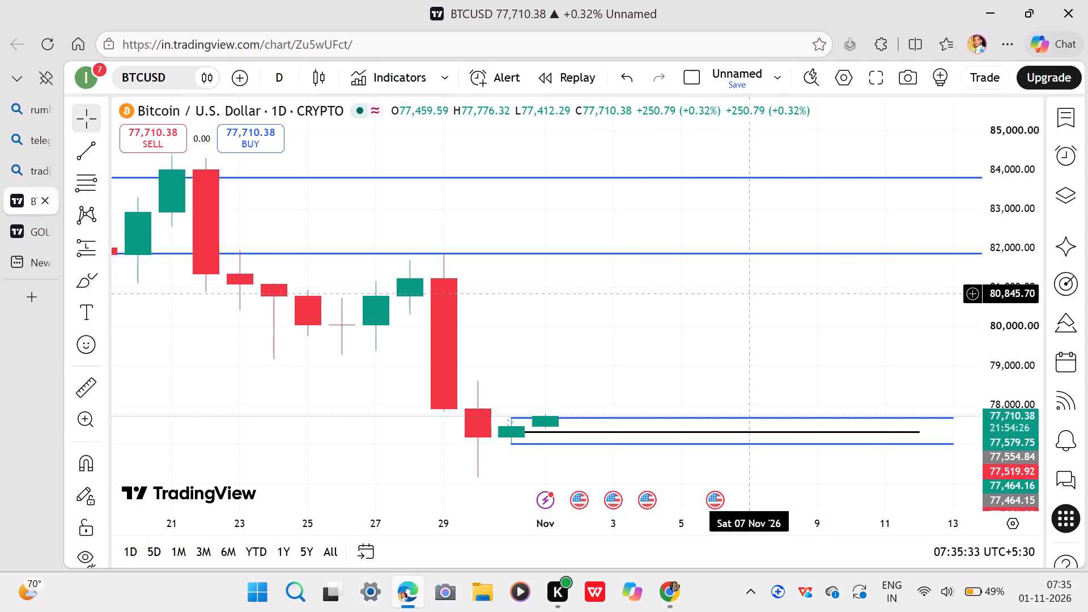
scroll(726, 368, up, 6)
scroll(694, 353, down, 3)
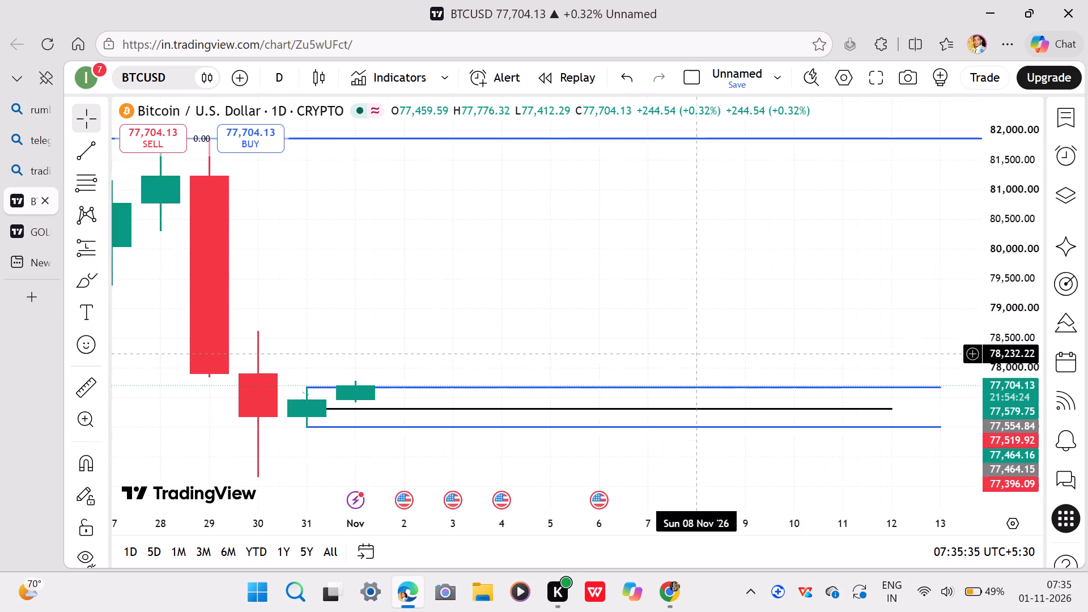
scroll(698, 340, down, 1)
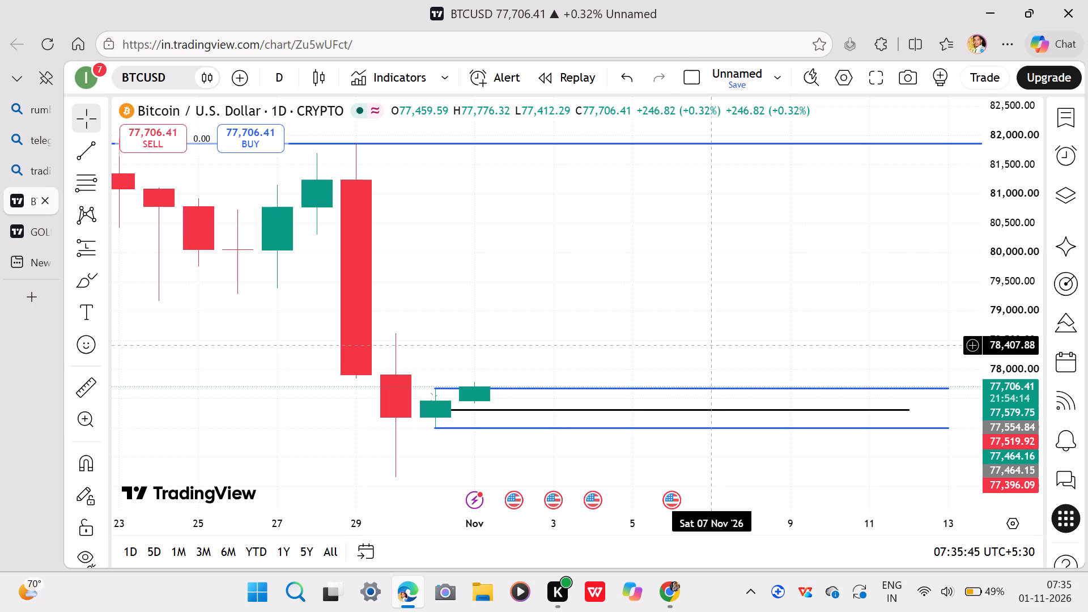
Switch to the open blank new-tab page in the browser.
click(36, 261)
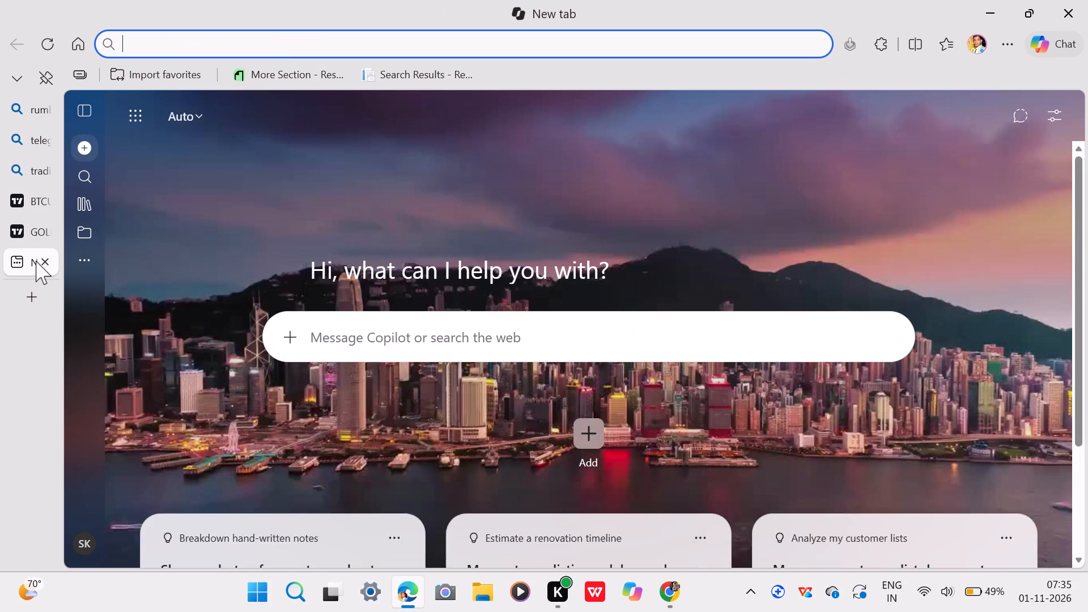
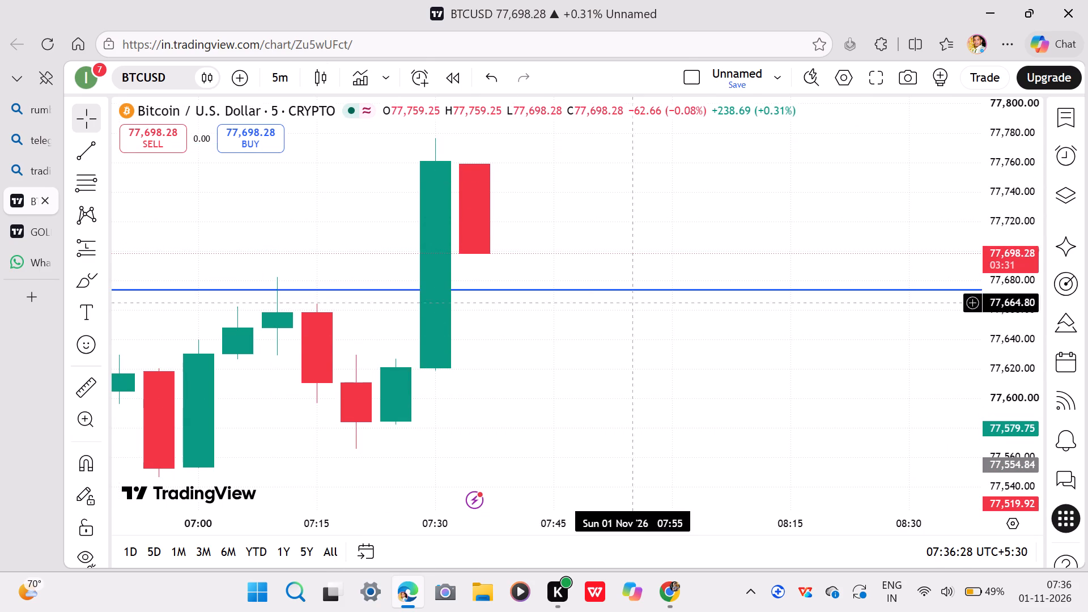
Examine the 5-minute BTCUSD price action against the high, middle and low lines from 31 Oct to 1 Nov '26.
scroll(648, 307, down, 6)
scroll(695, 276, down, 11)
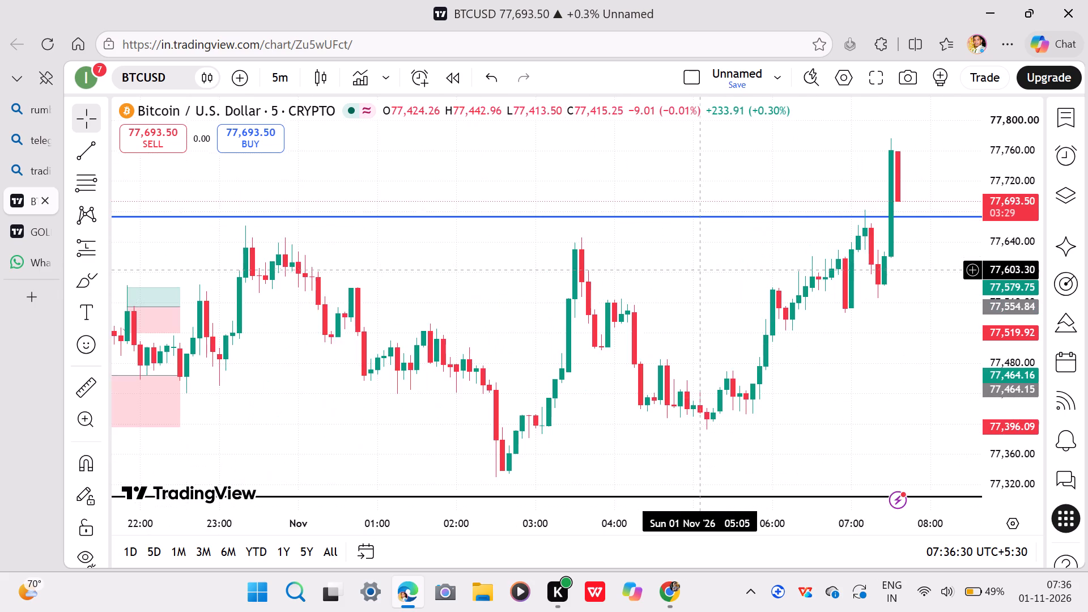
scroll(702, 265, down, 12)
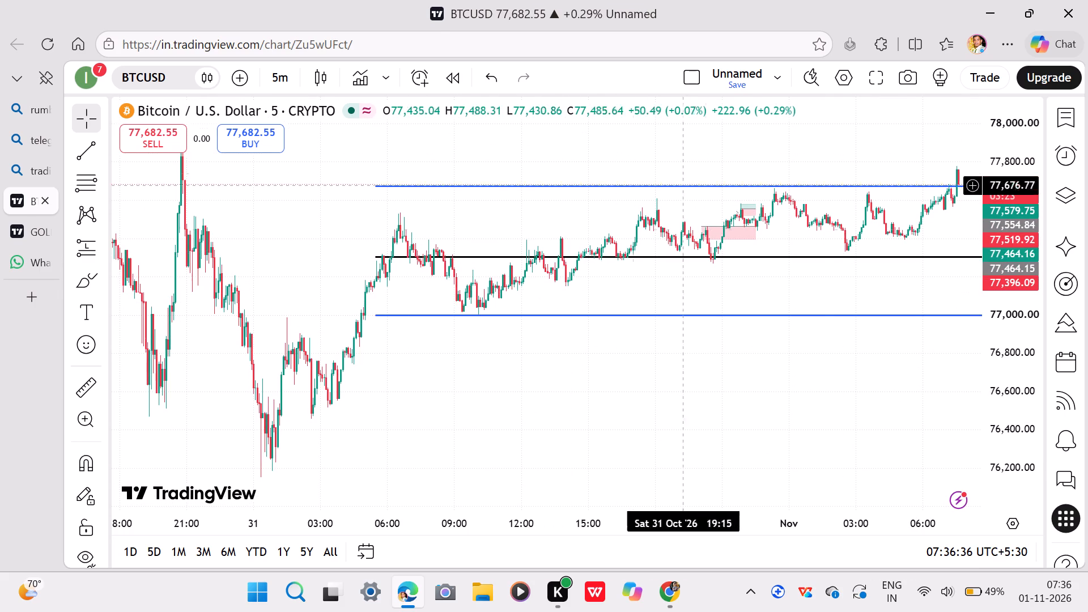
scroll(959, 247, up, 4)
scroll(858, 242, up, 3)
scroll(866, 270, down, 4)
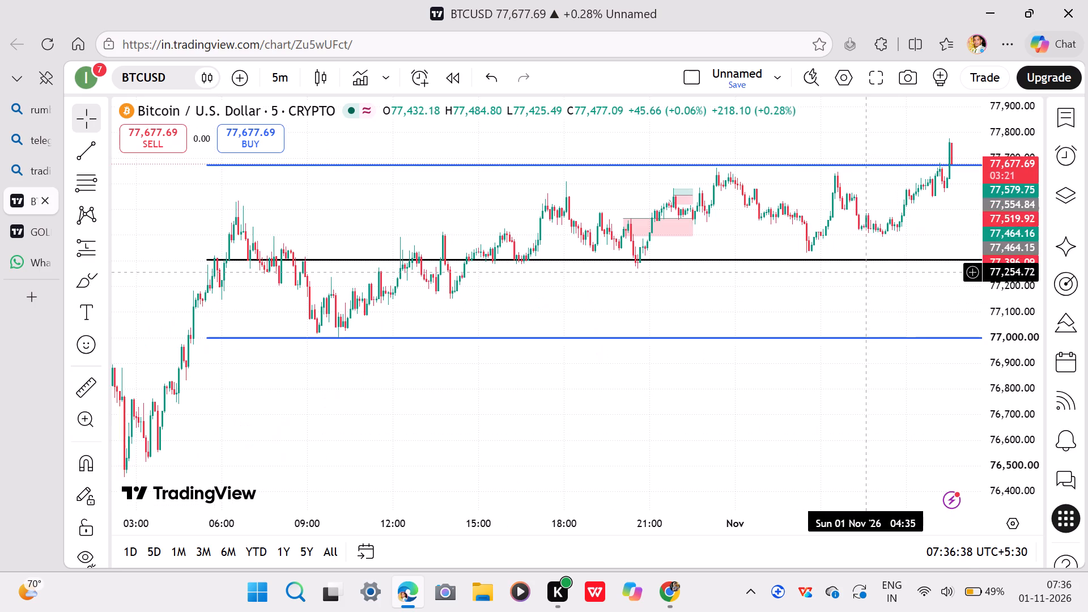
drag(867, 222, 488, 255)
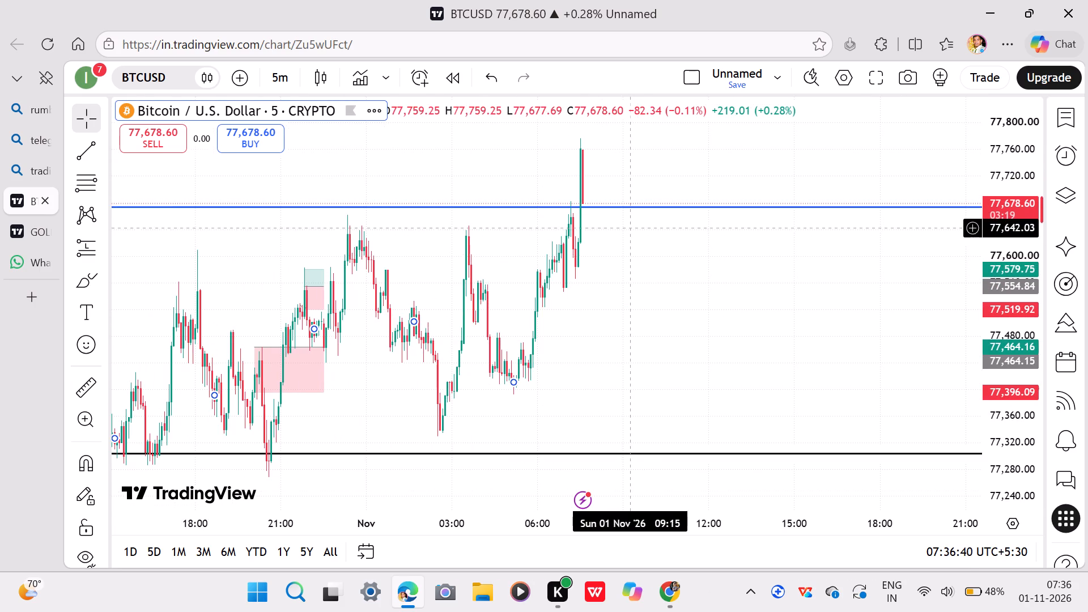
scroll(657, 279, down, 5)
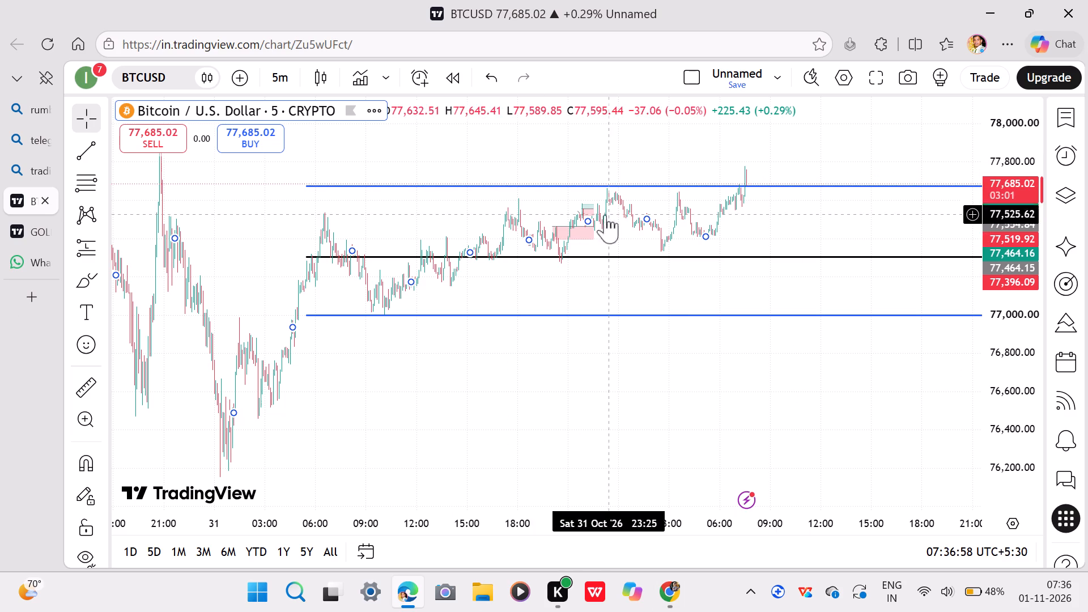
Remove the two old long position drawings placed on the evening of 31 Oct '26.
right_click(568, 229)
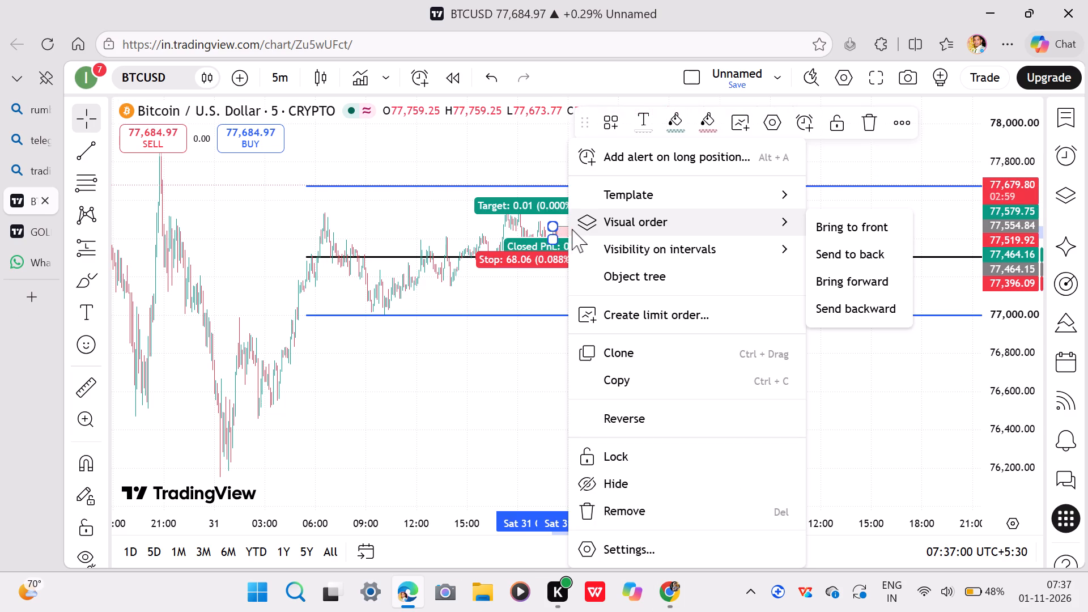
click(624, 504)
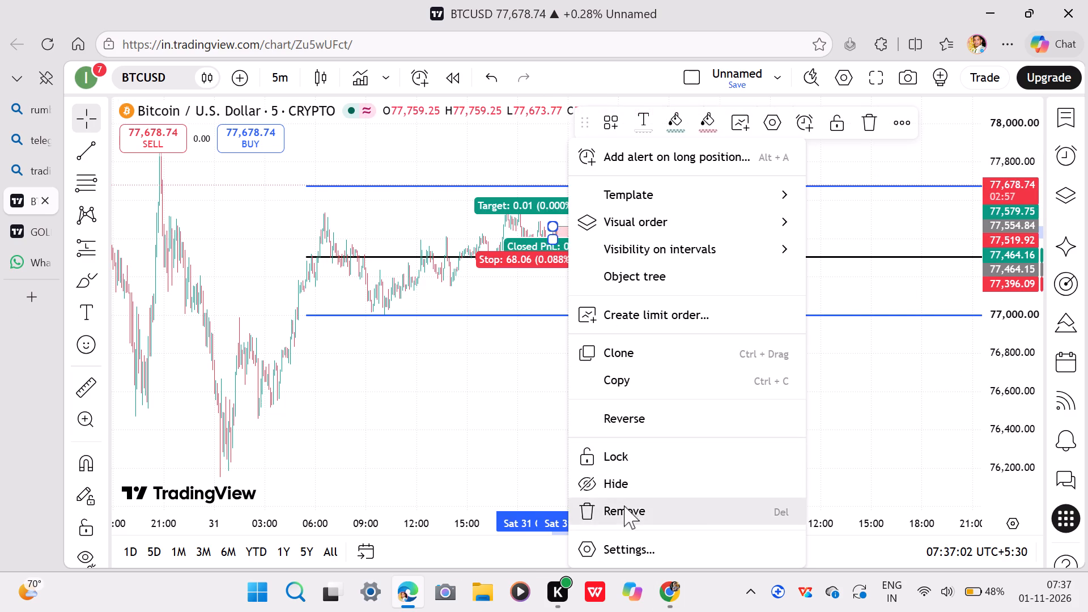
right_click(595, 214)
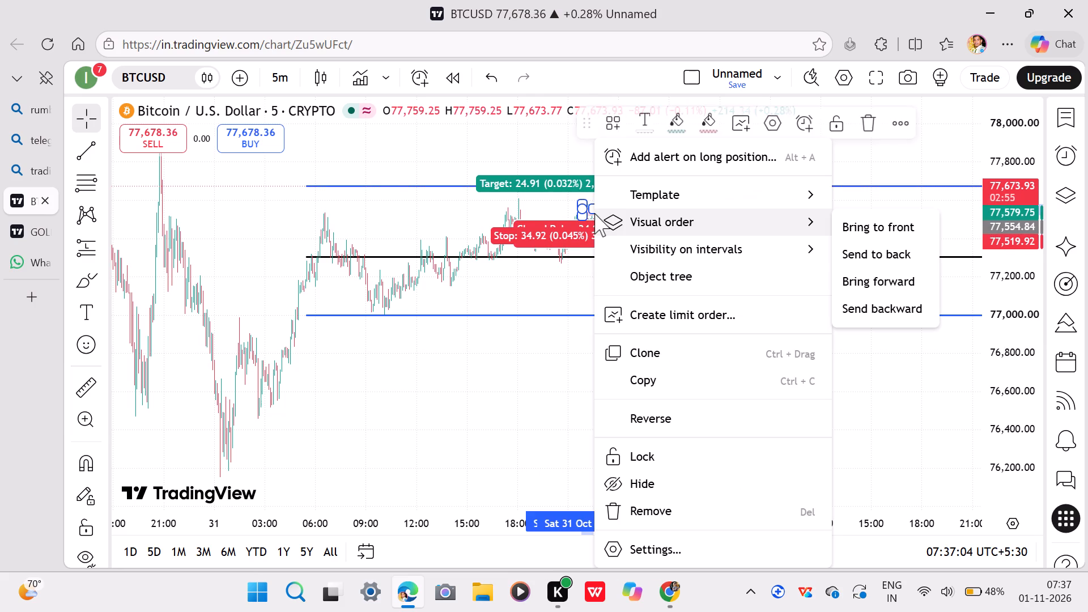
click(626, 509)
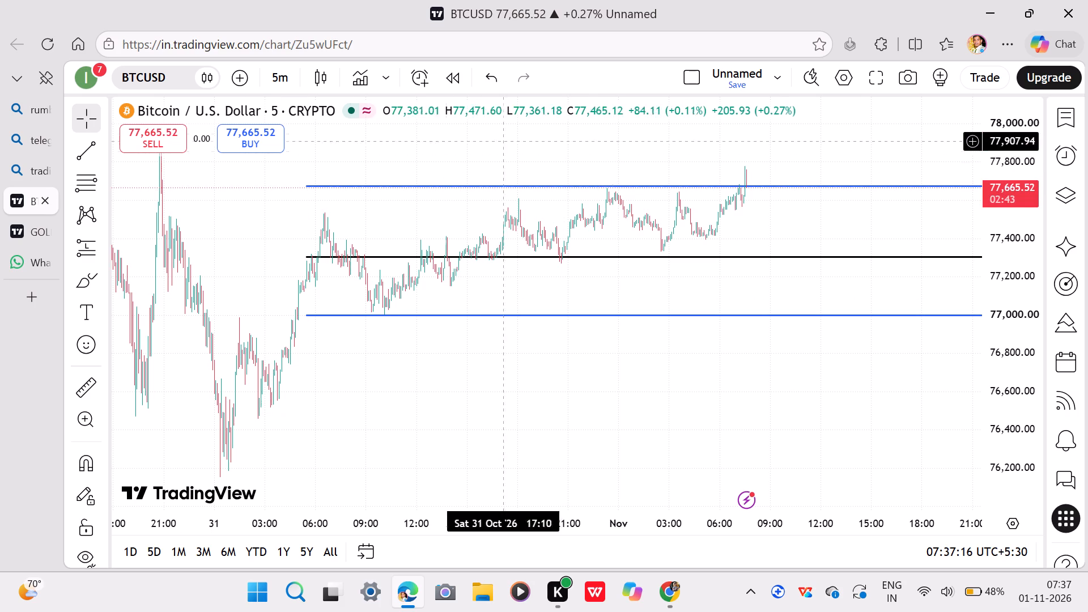
Examine the 5-minute candles around the upper, middle and lower lines at several zoom levels, dismissing the advertisement.
scroll(861, 246, down, 7)
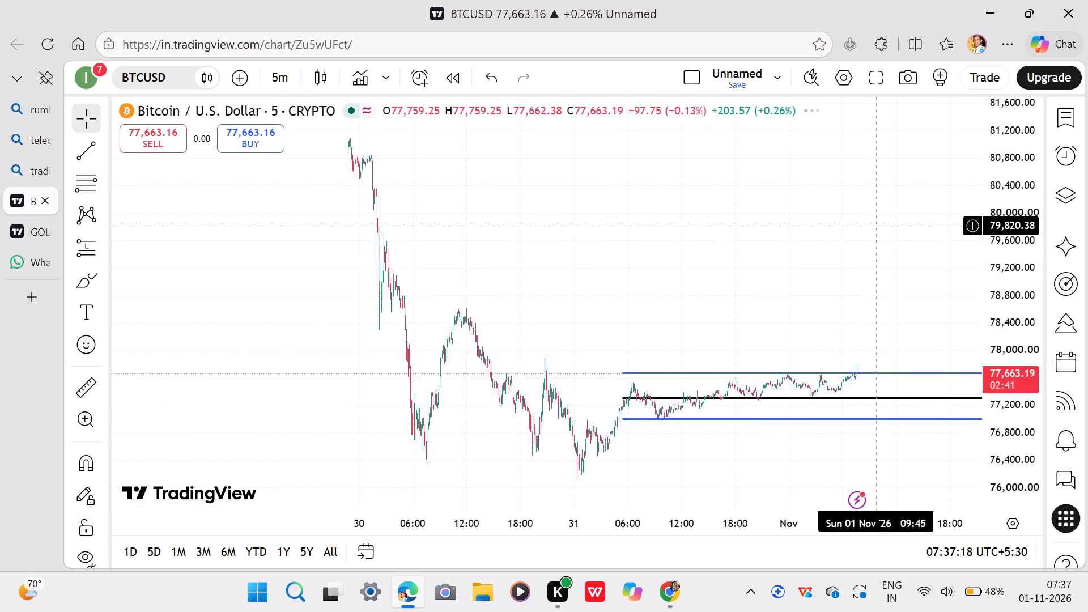
scroll(873, 237, up, 11)
scroll(728, 243, down, 3)
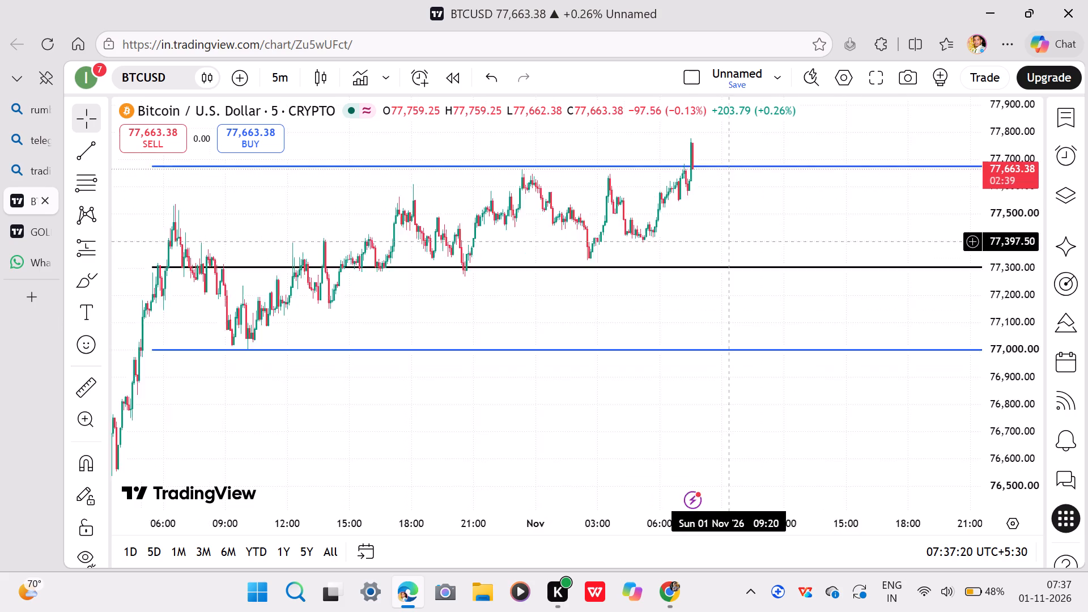
scroll(730, 240, down, 1)
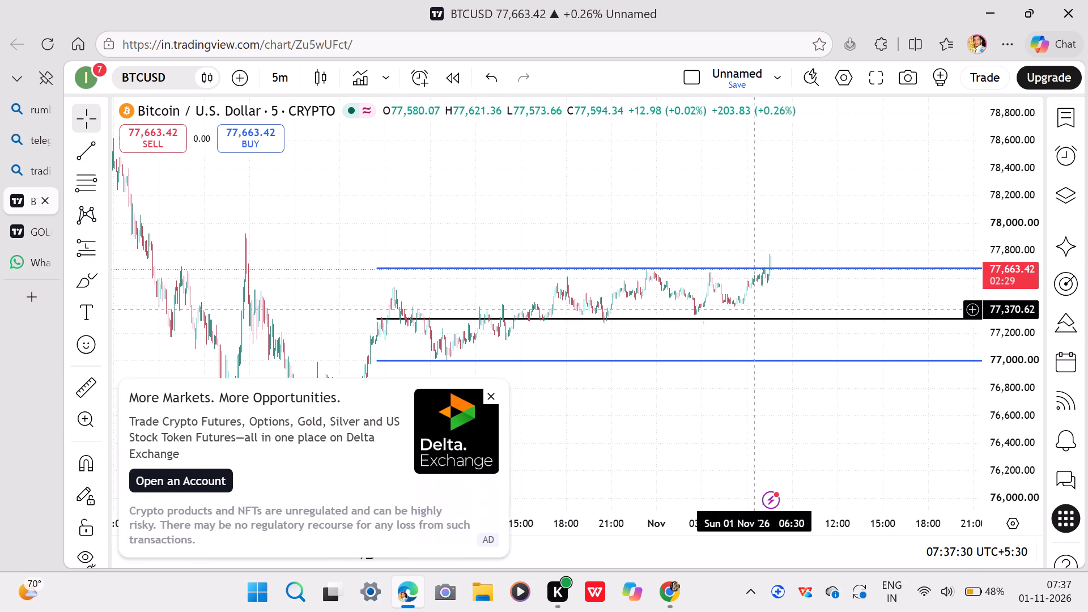
click(496, 394)
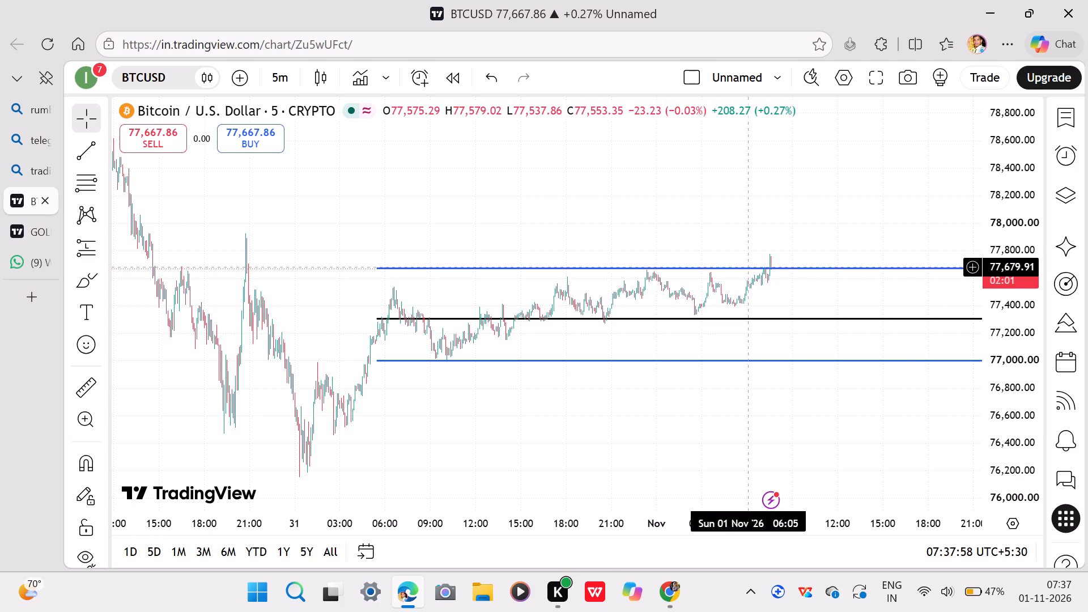
scroll(812, 237, up, 5)
scroll(746, 230, up, 4)
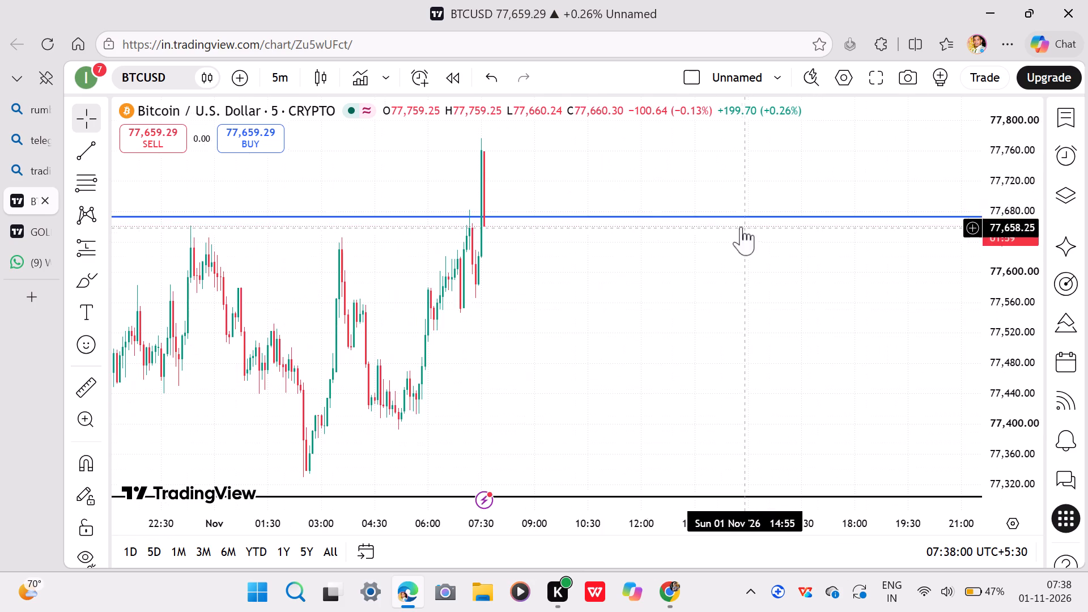
scroll(523, 215, down, 4)
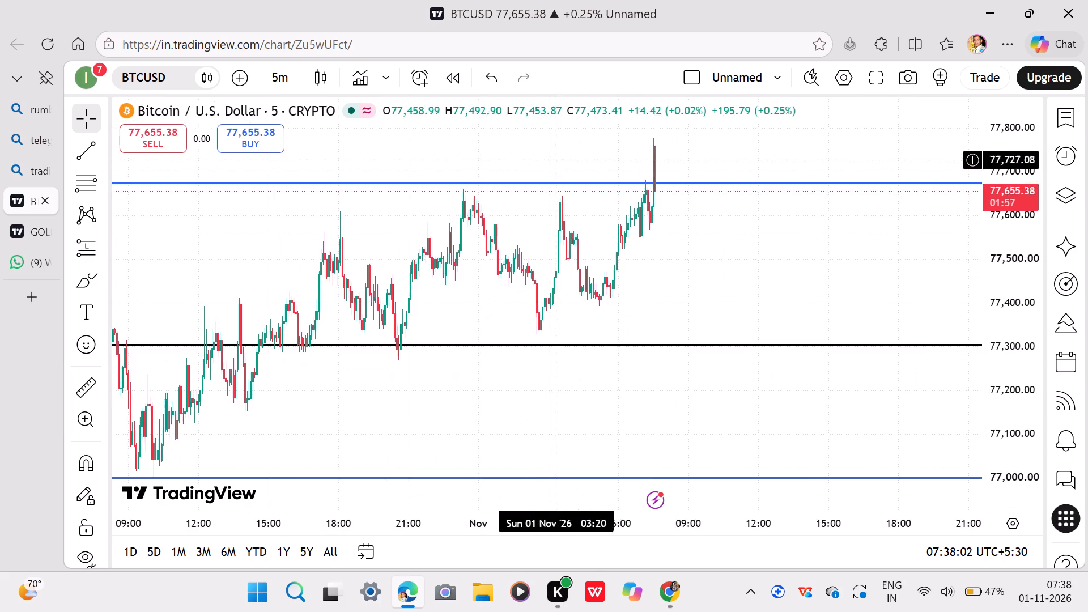
scroll(651, 240, down, 1)
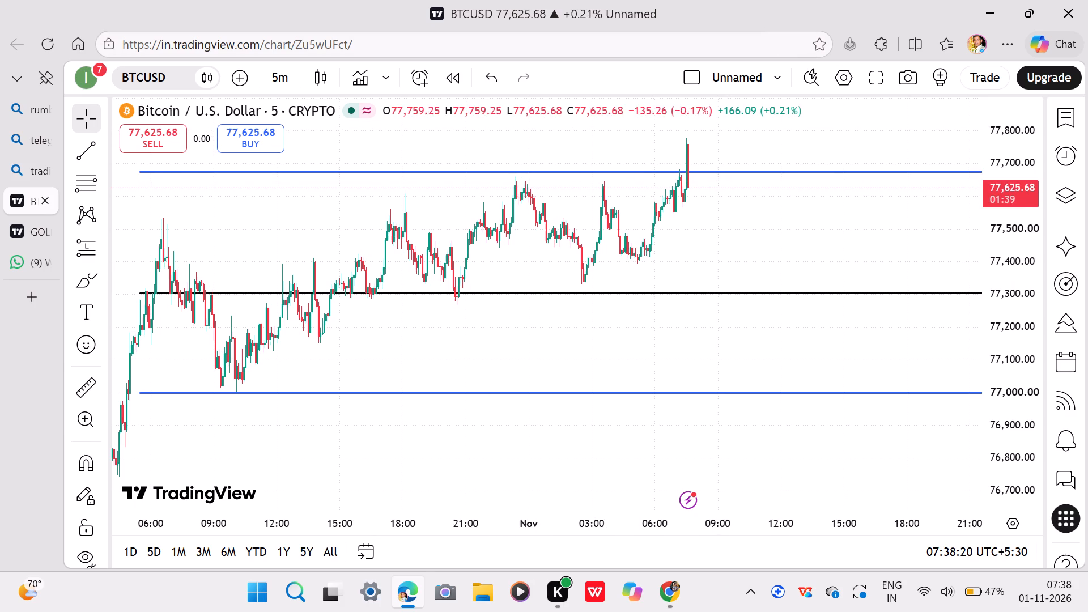
scroll(595, 256, down, 5)
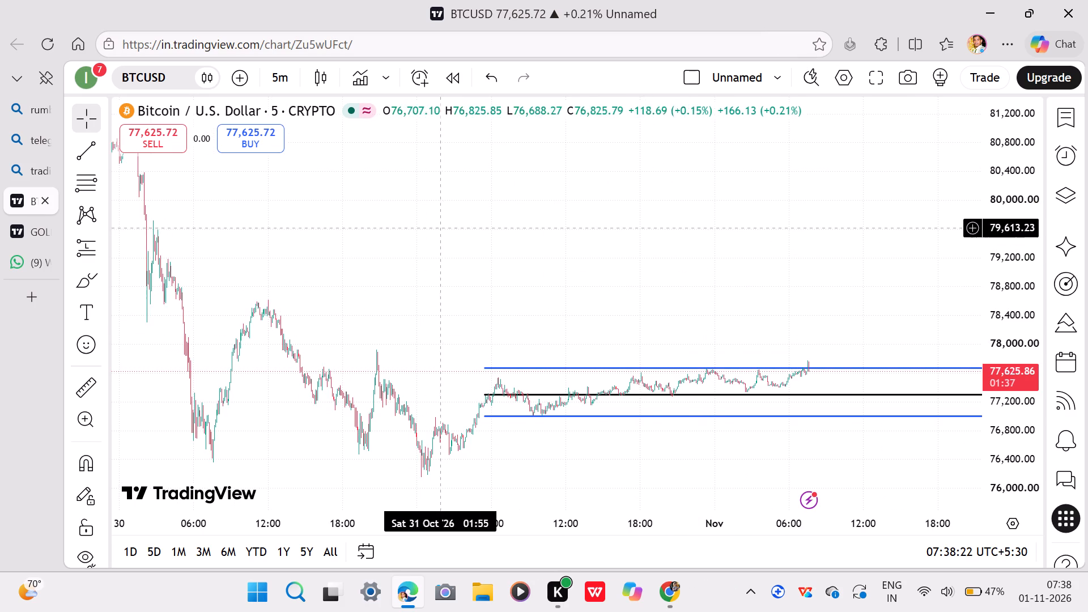
scroll(600, 216, up, 2)
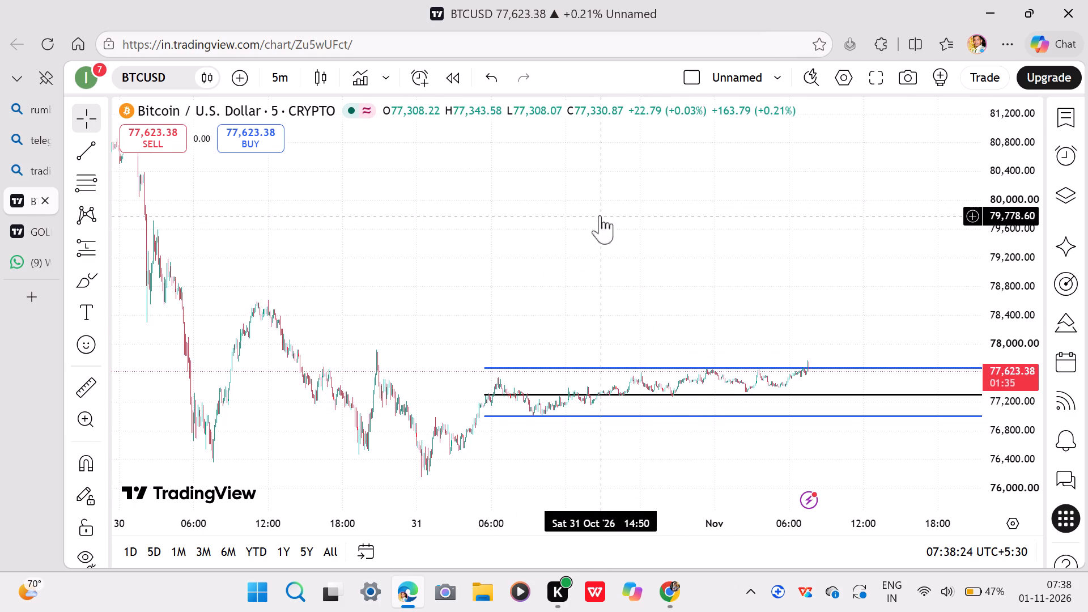
scroll(600, 215, up, 3)
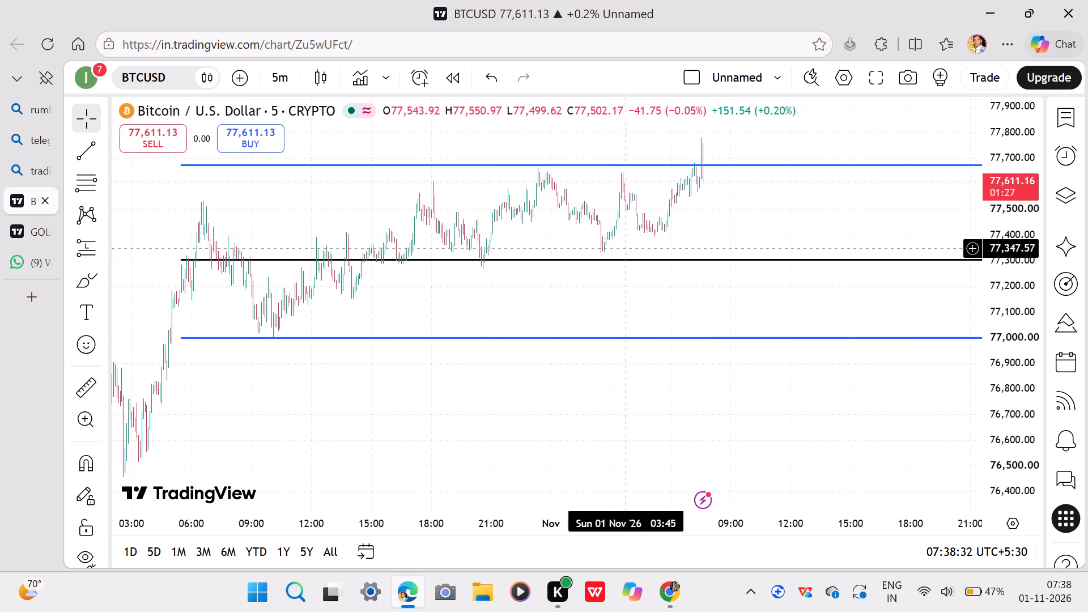
Change the BTCUSD chart interval to 15 minutes.
click(273, 73)
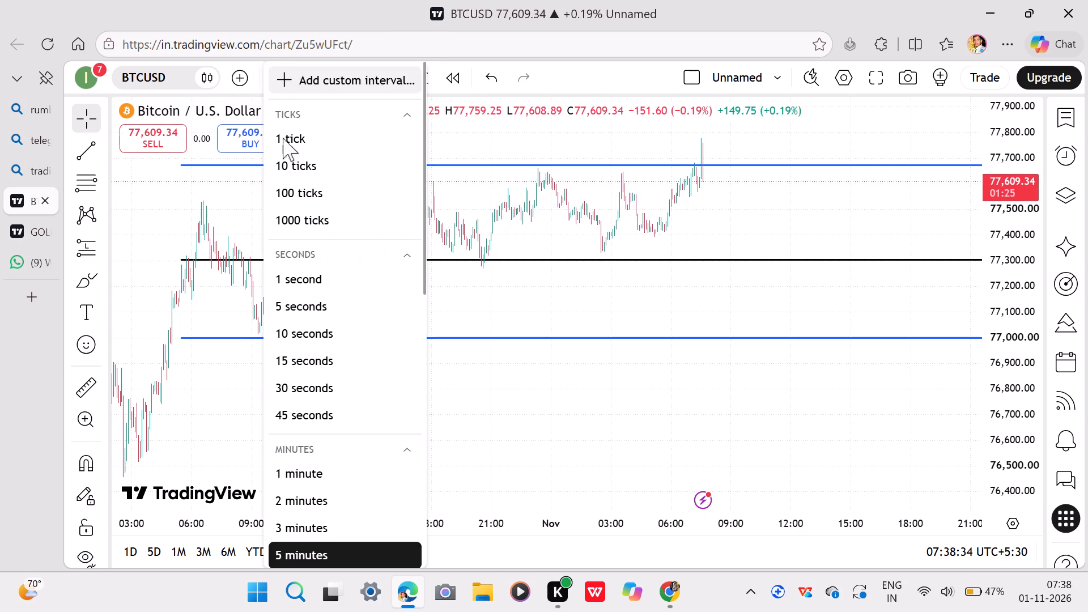
scroll(309, 498, down, 2)
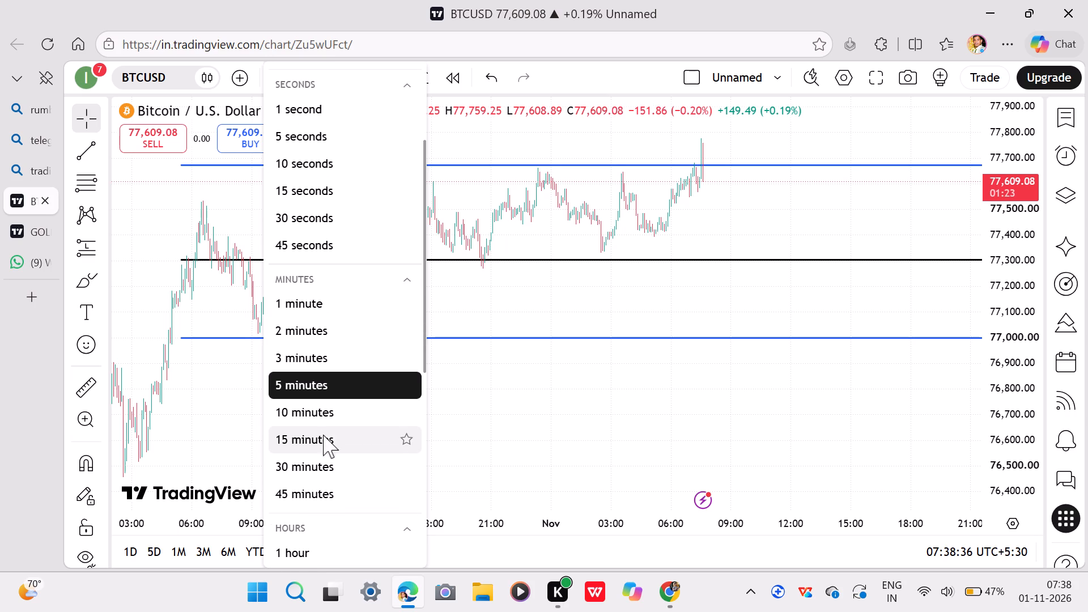
click(323, 436)
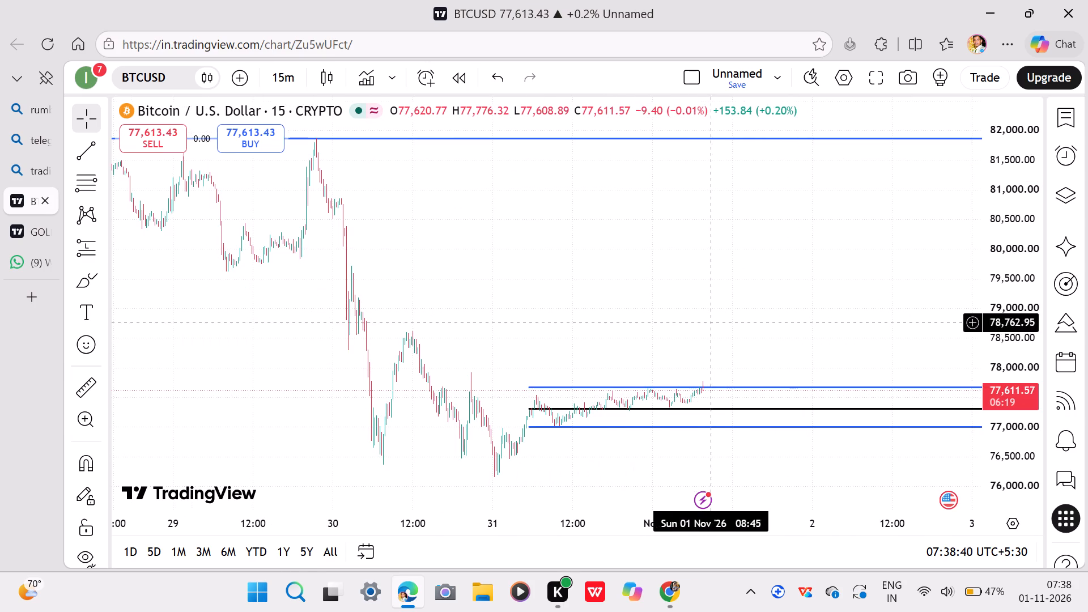
Start a sell trade from the latest 15-minute candles and connect Paper Trading as the broker.
scroll(738, 321, up, 4)
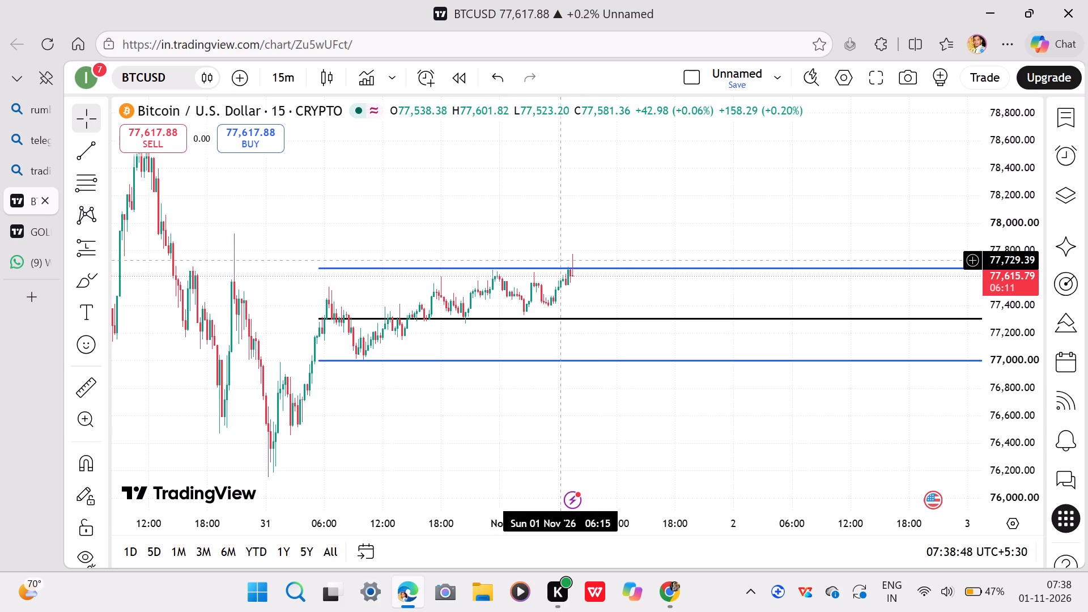
scroll(590, 260, up, 6)
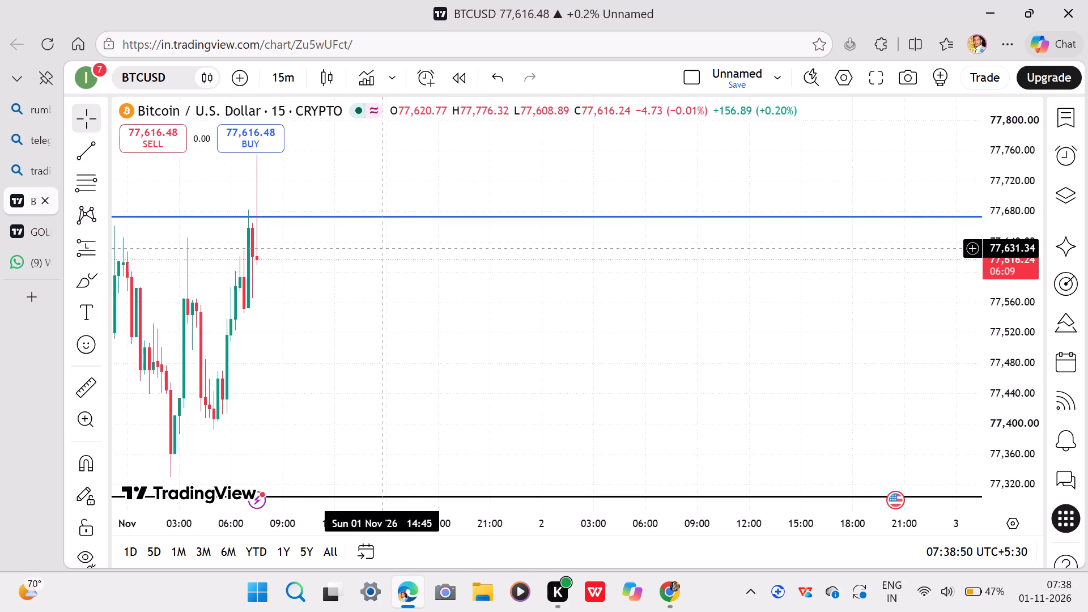
click(164, 144)
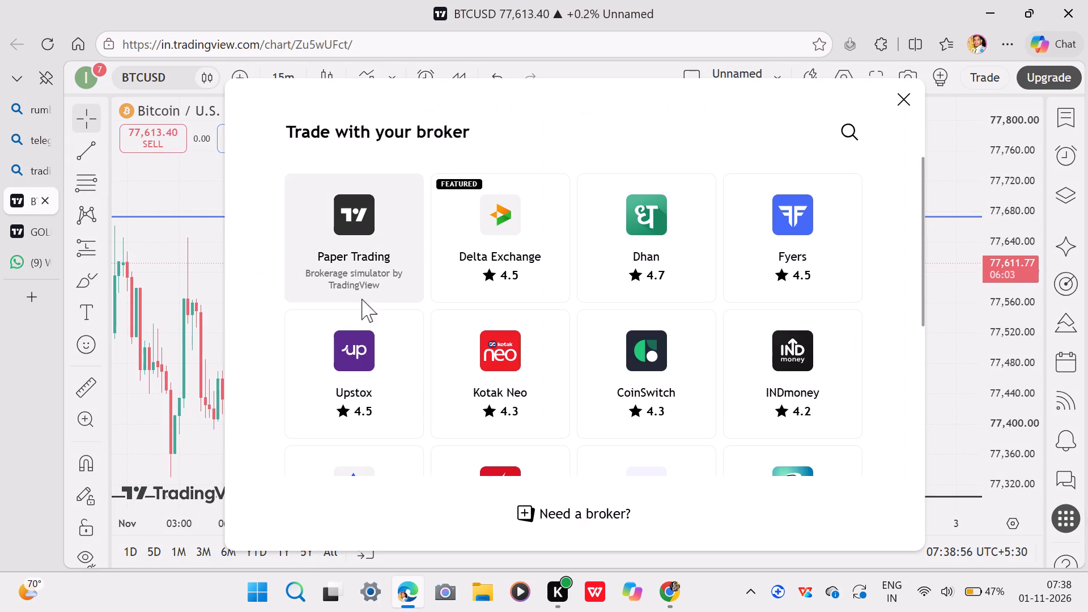
click(364, 250)
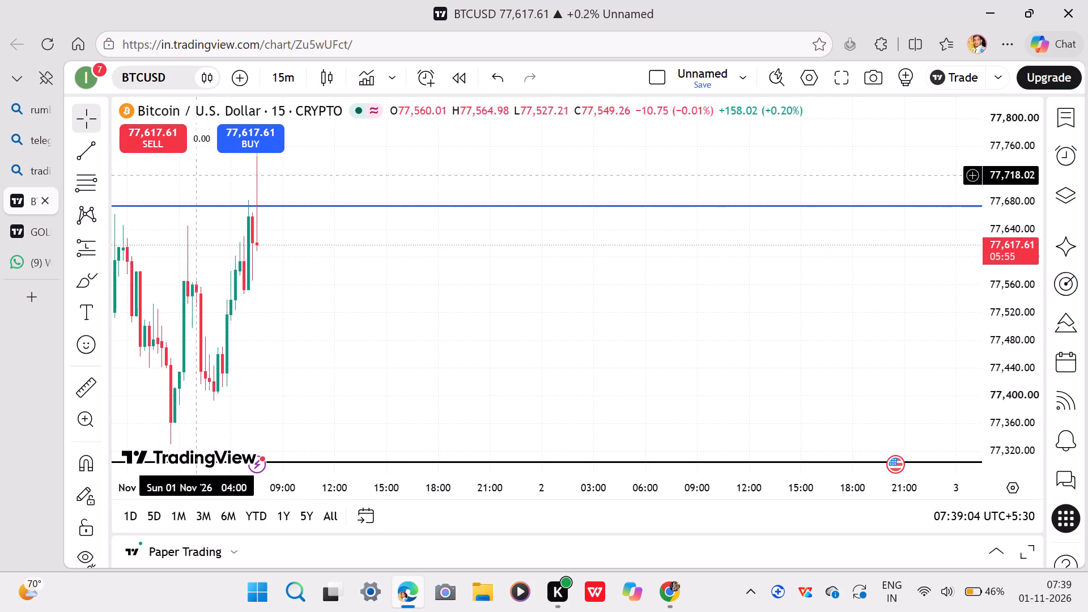
Place a market sell order for 1 unit of BTCUSD.
click(159, 133)
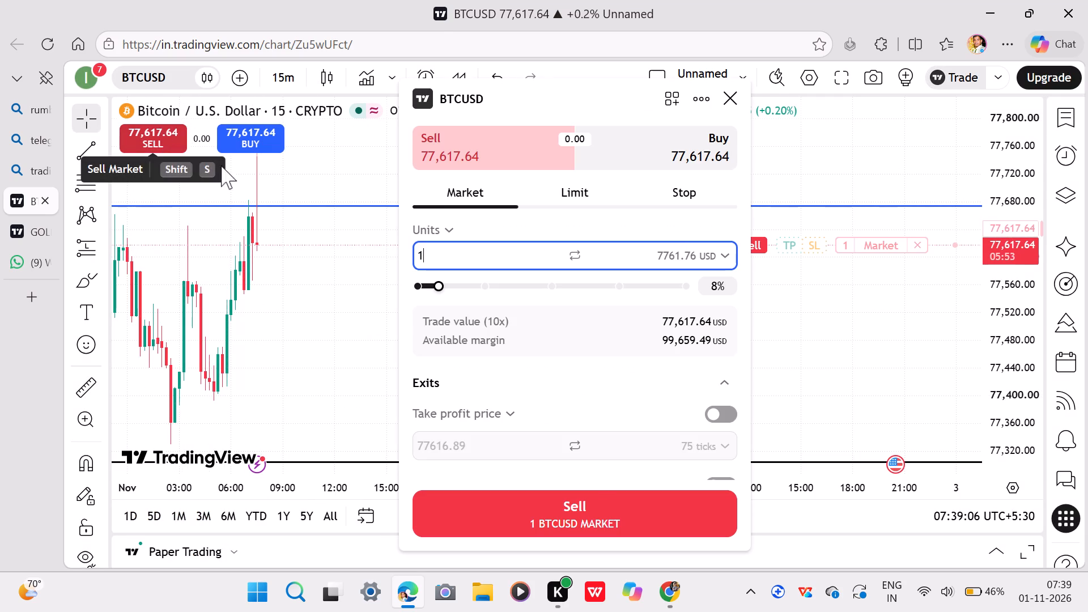
drag(600, 507, 599, 501)
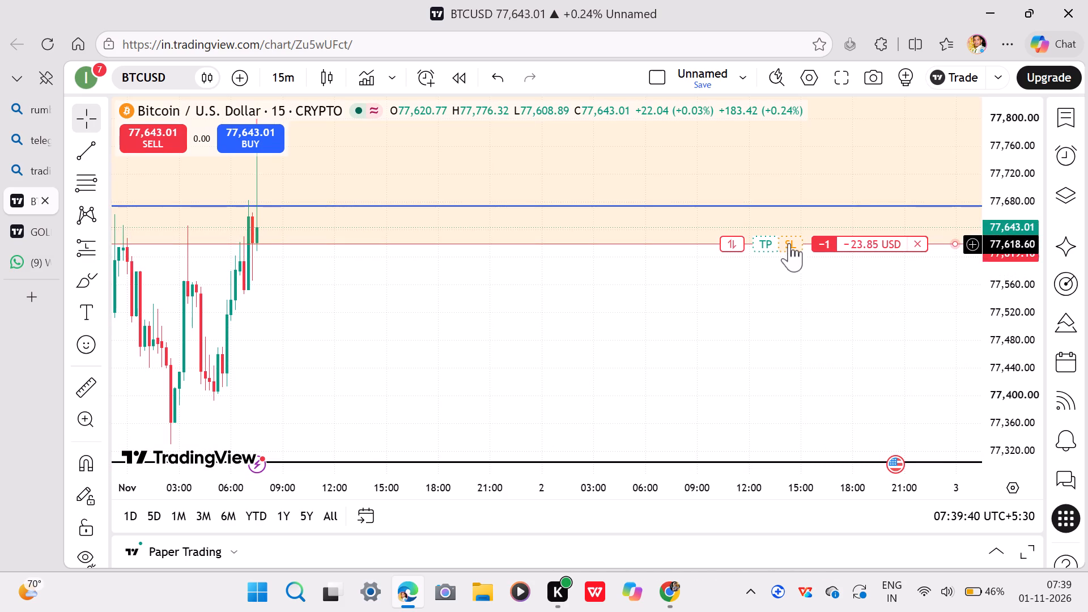
Add a stop loss at about 77,671.38 near the upper line and a take profit at about 77,310.51 near the black line.
drag(789, 243, 793, 208)
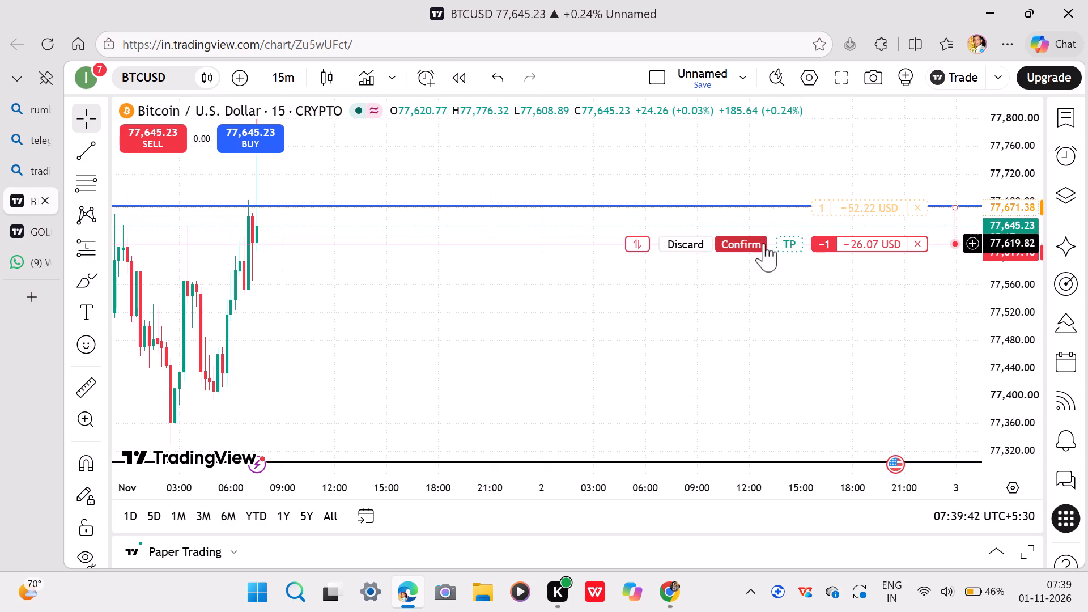
drag(785, 239, 830, 459)
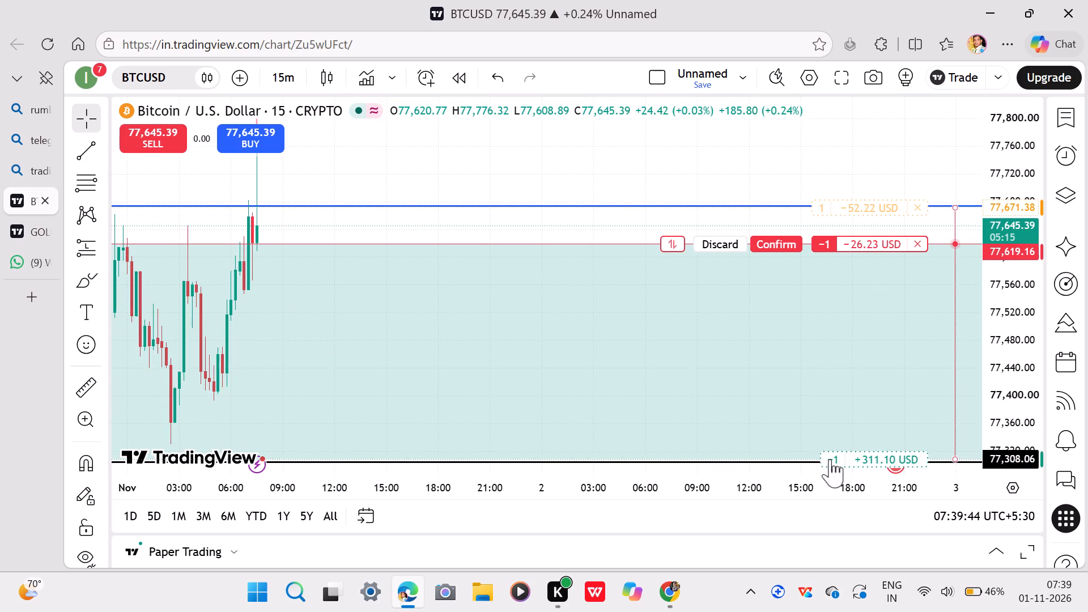
drag(830, 459, 830, 458)
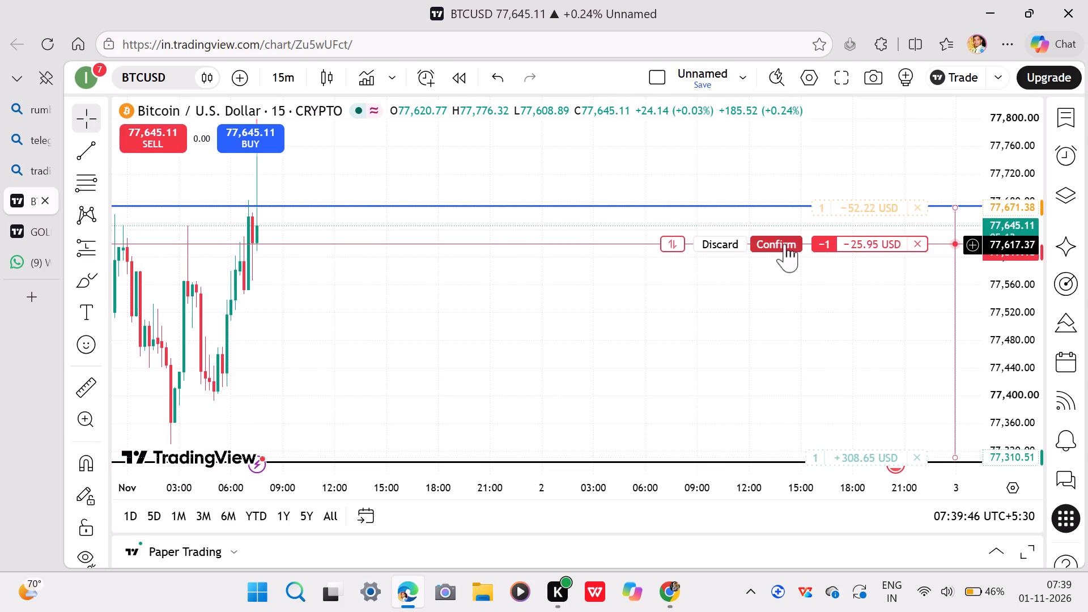
click(785, 244)
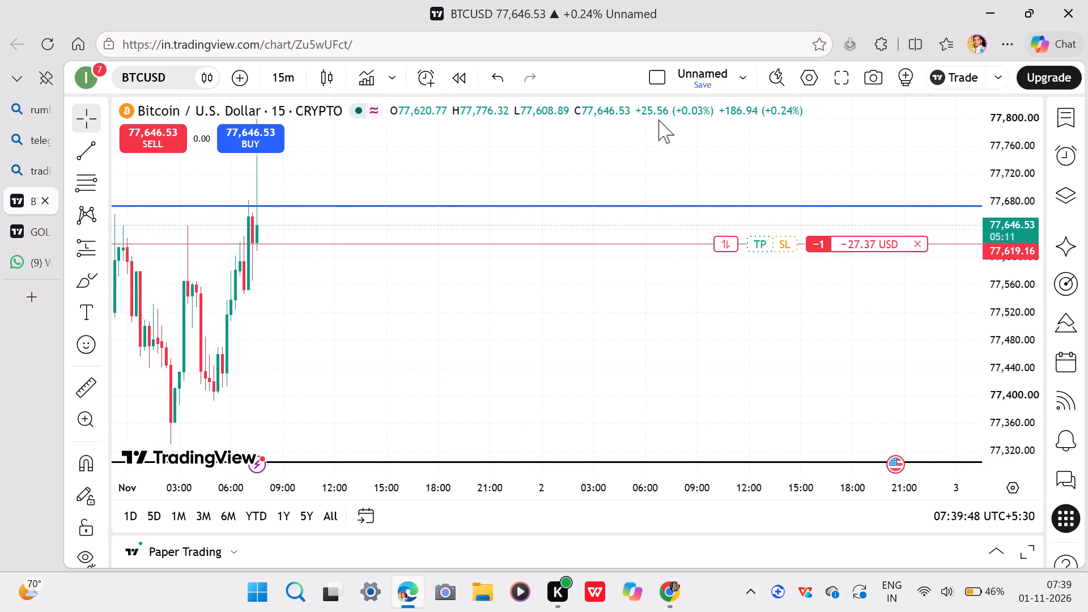
Examine the short position with its stop loss and take profit levels against the recent 15-minute price action.
scroll(605, 204, down, 4)
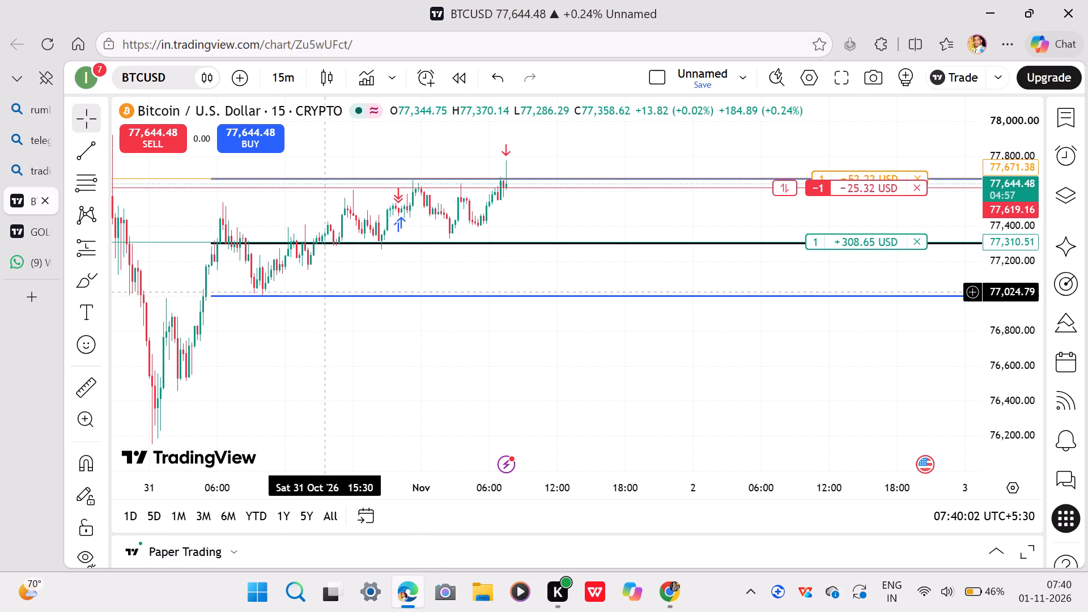
scroll(263, 283, down, 6)
scroll(649, 309, down, 3)
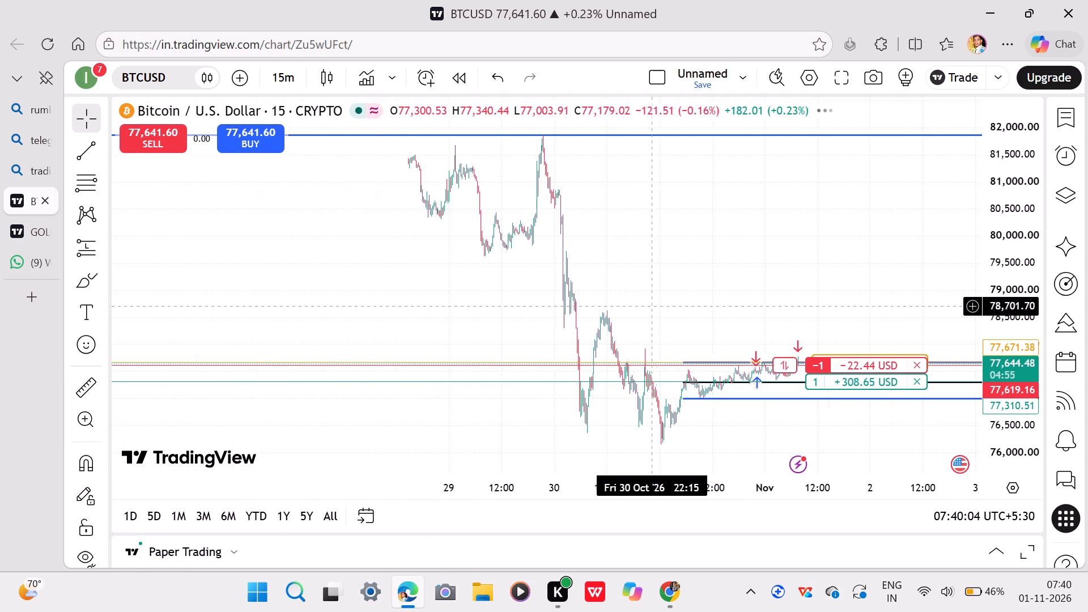
scroll(744, 302, up, 6)
scroll(630, 251, up, 5)
scroll(380, 217, up, 3)
scroll(395, 219, down, 2)
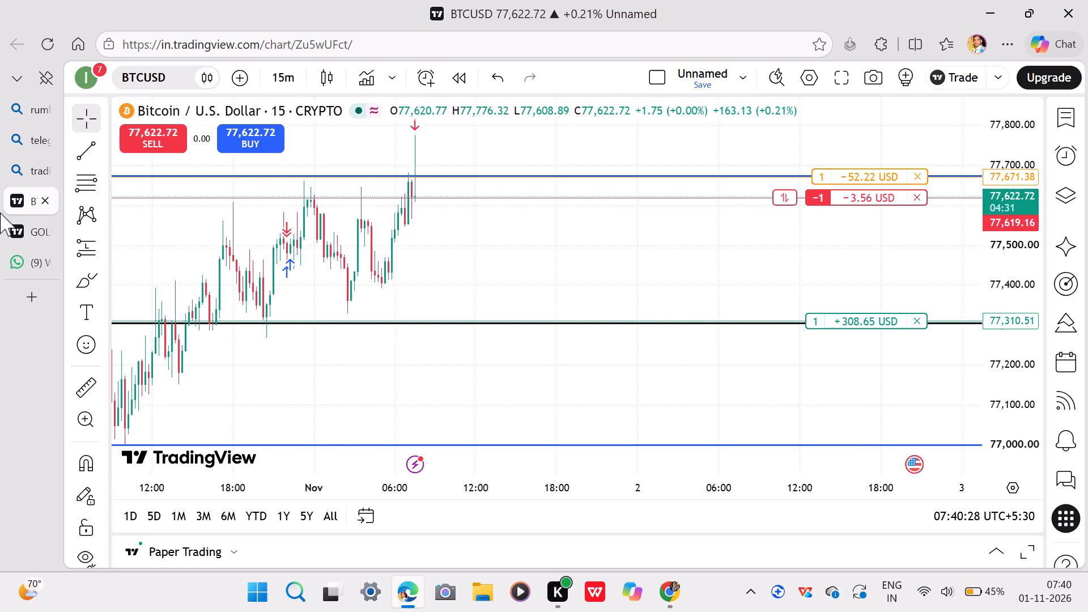
Monitor the open BTCUSD short against its stop loss and take profit, examining the latest 15-minute candles up close.
scroll(390, 297, down, 3)
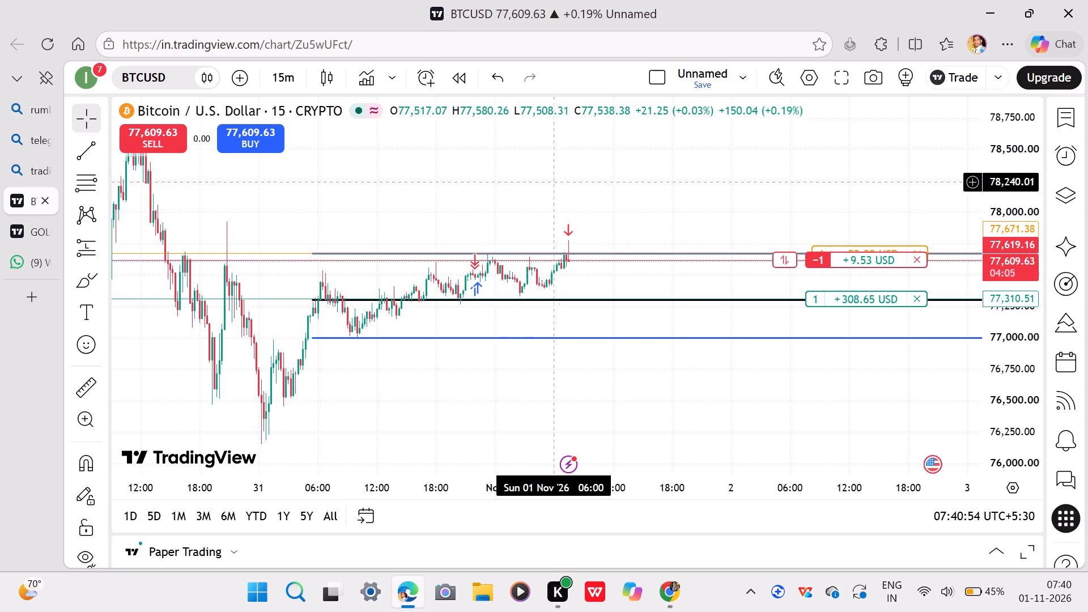
scroll(558, 181, up, 3)
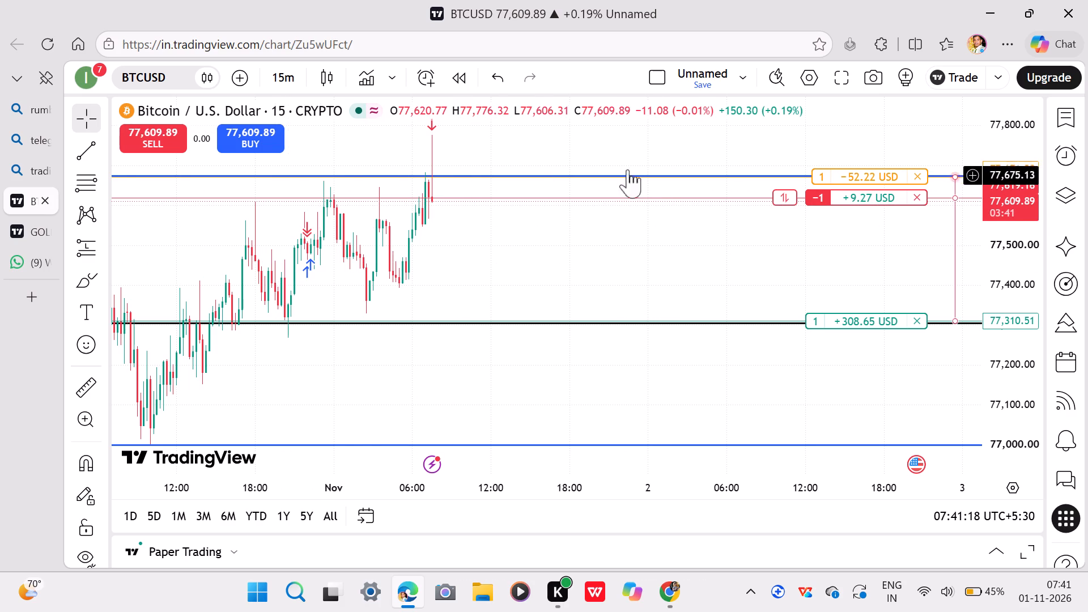
scroll(566, 297, up, 2)
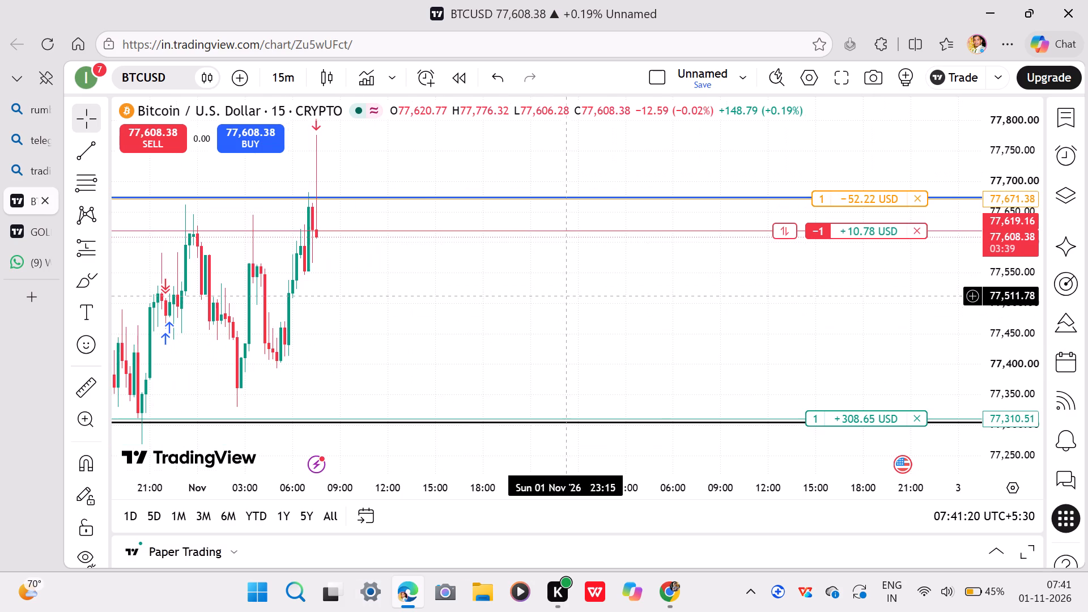
scroll(523, 278, down, 1)
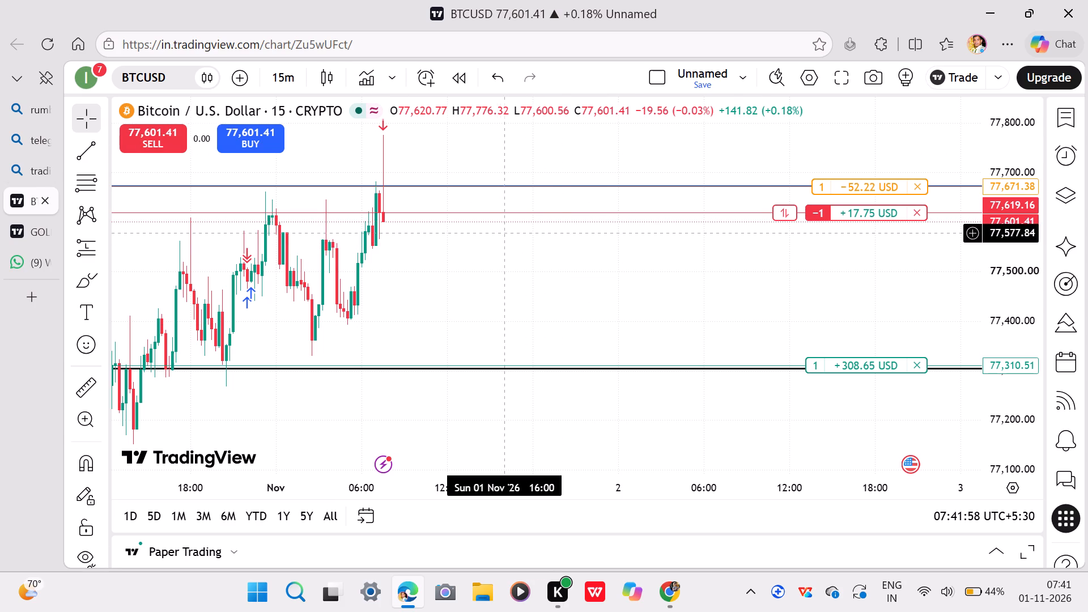
scroll(533, 228, down, 4)
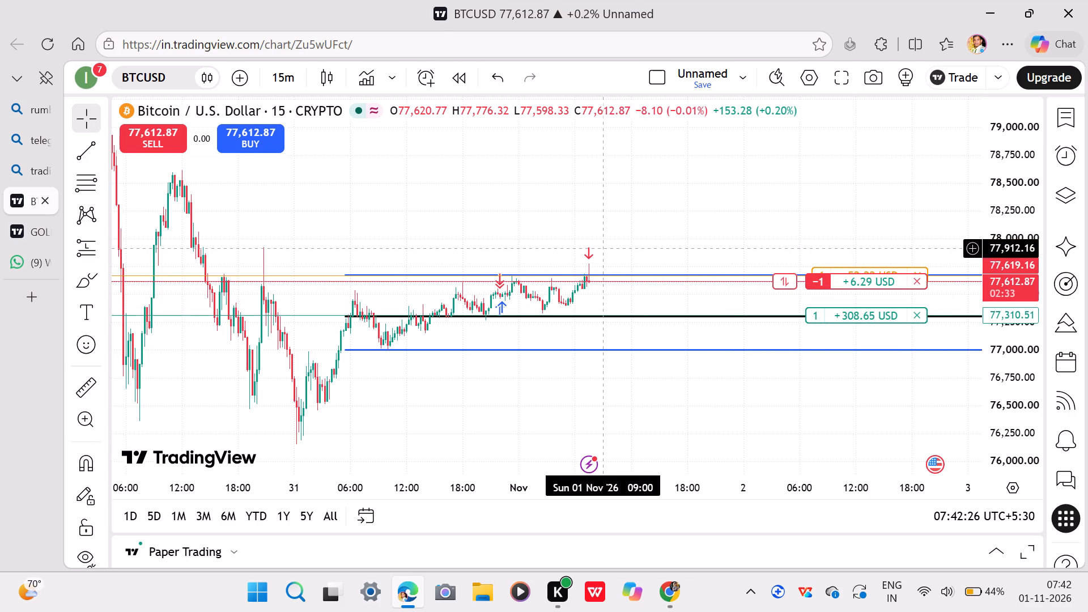
scroll(610, 264, up, 4)
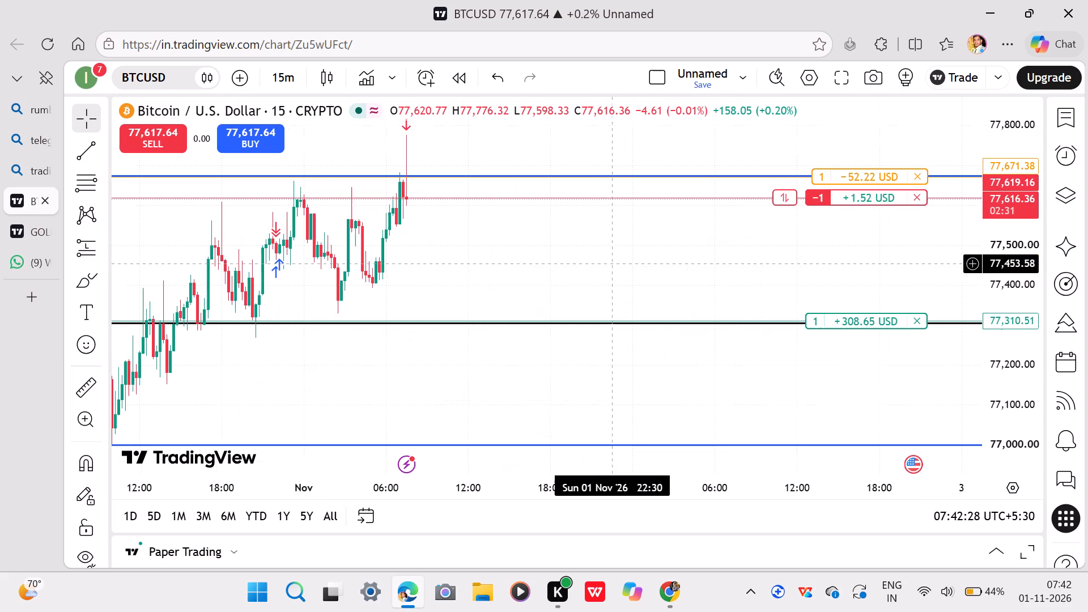
scroll(450, 188, up, 5)
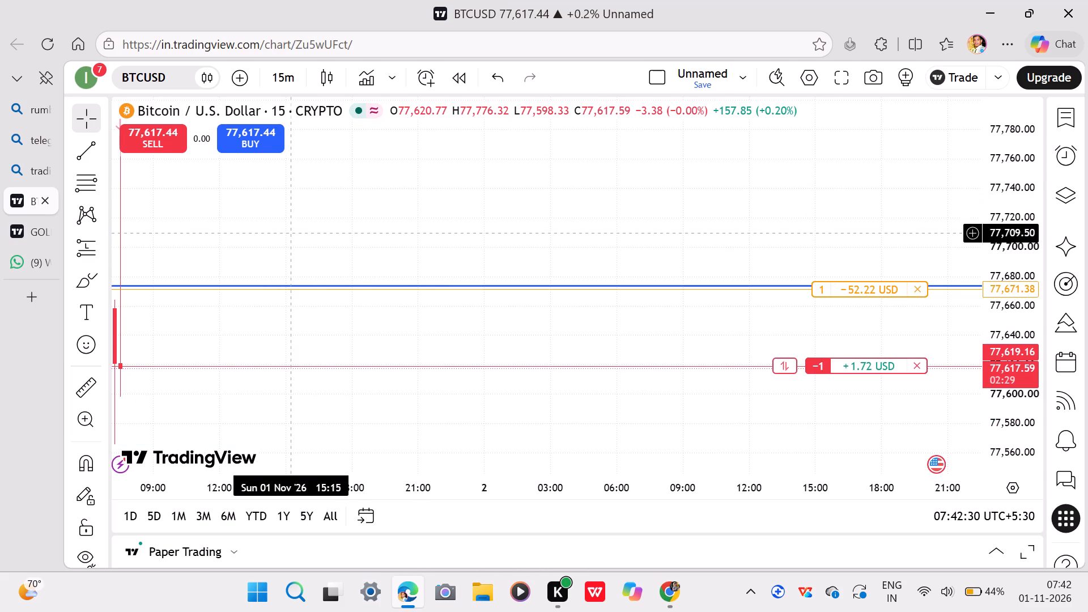
scroll(296, 234, down, 2)
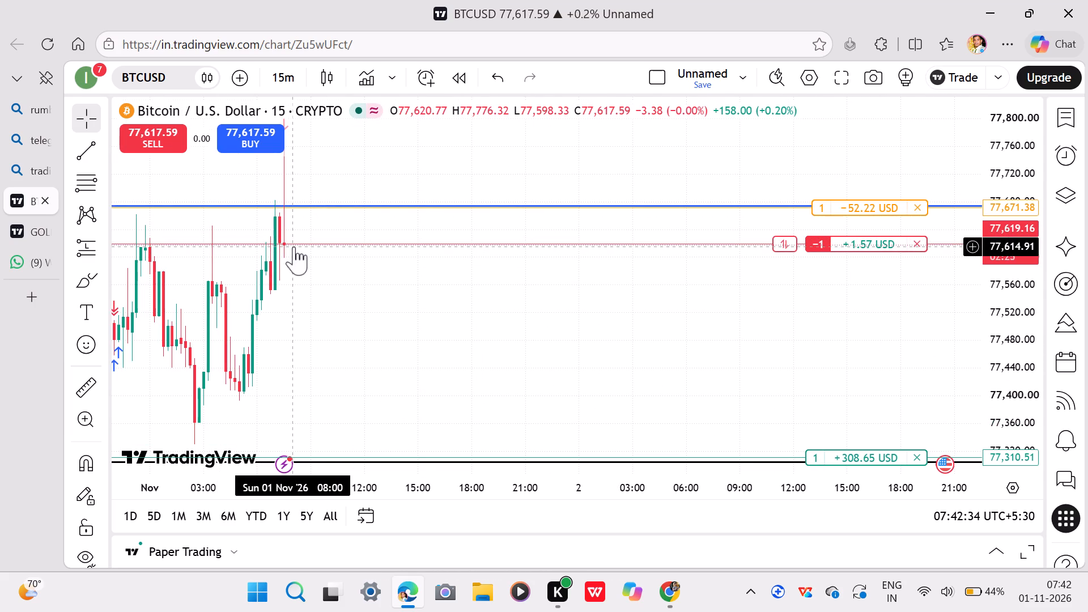
scroll(484, 282, up, 4)
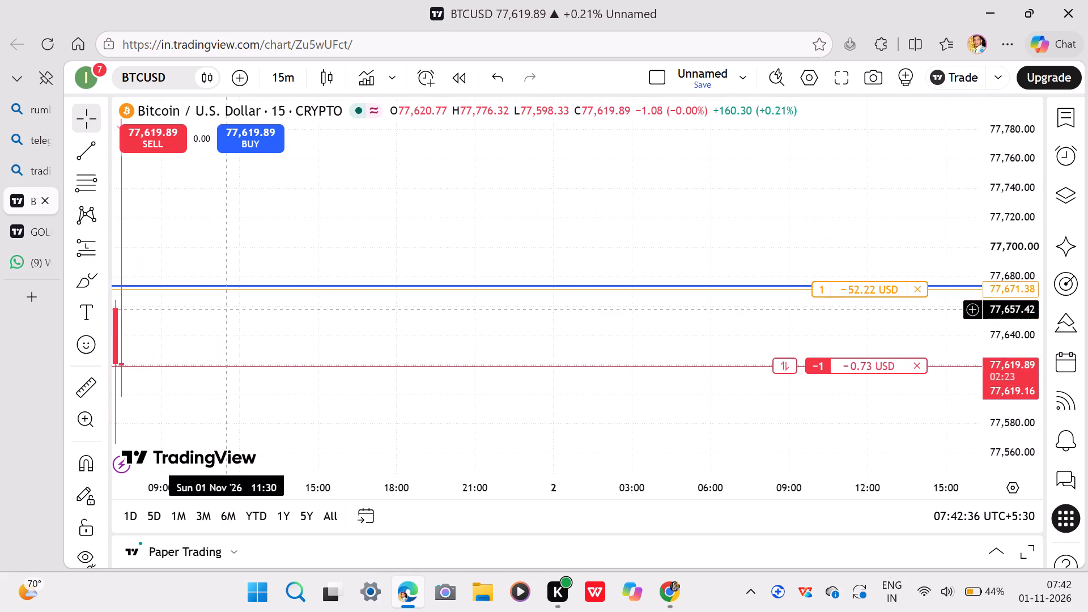
drag(218, 315, 566, 339)
scroll(463, 275, up, 4)
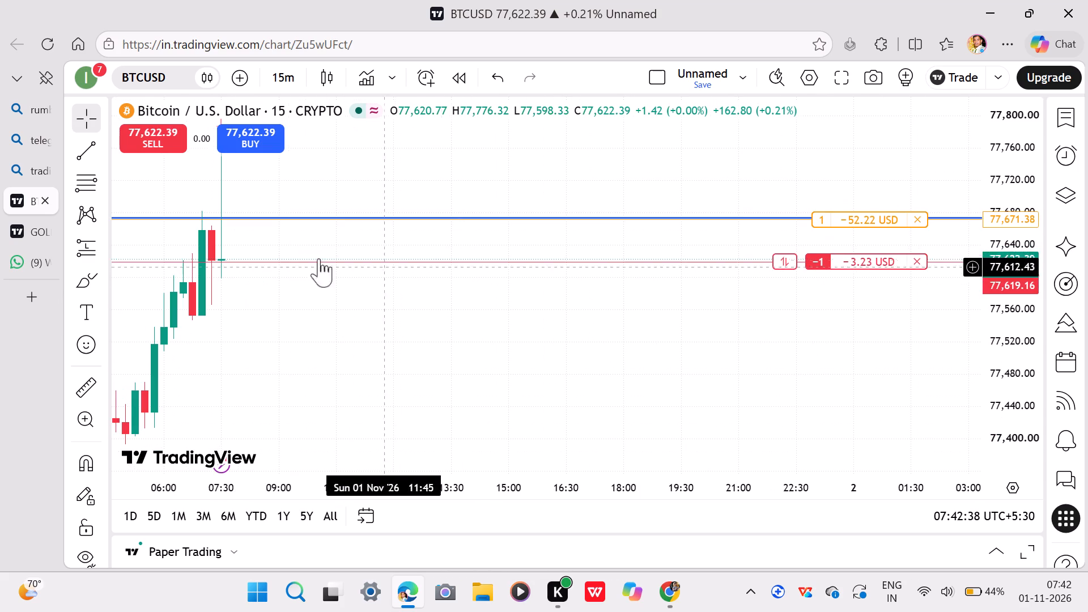
drag(327, 254, 449, 252)
scroll(351, 263, up, 3)
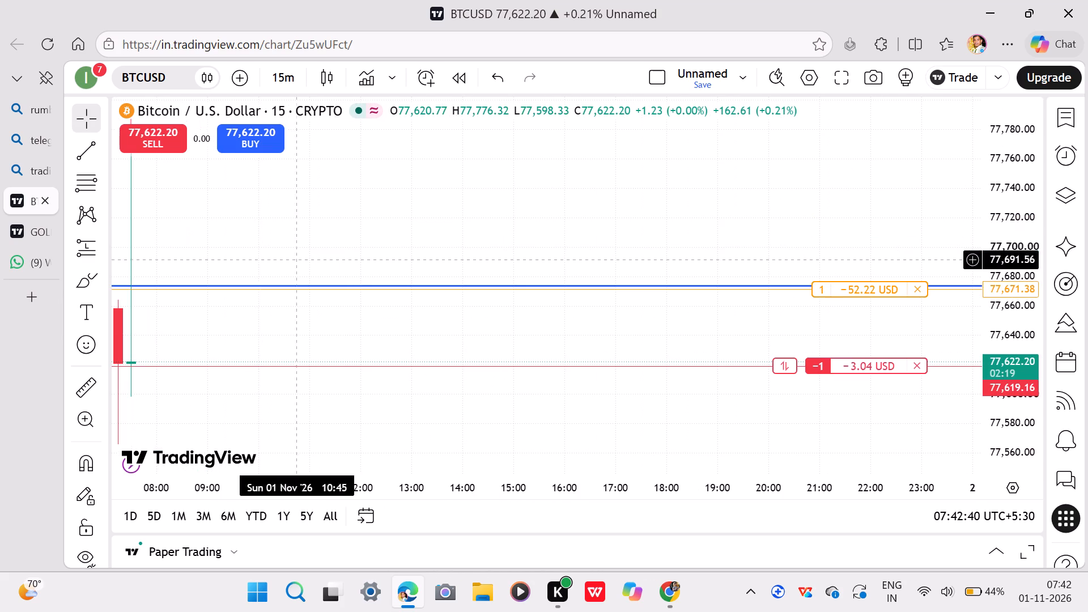
drag(173, 334, 441, 338)
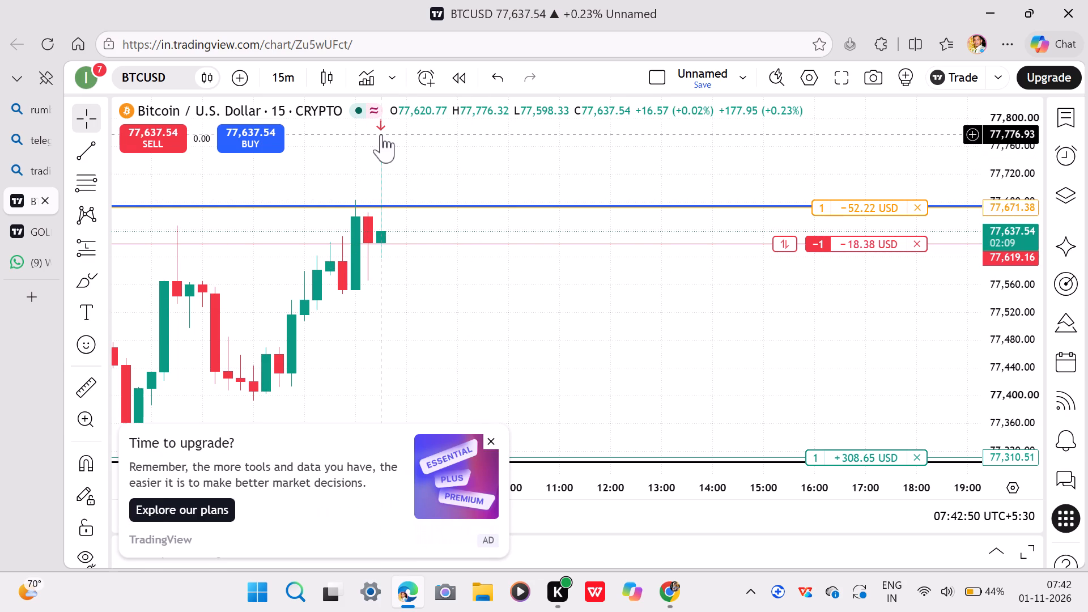
Examine the short position and the marked high, middle and low lines against the wider price history of the preceding days.
scroll(566, 320, down, 2)
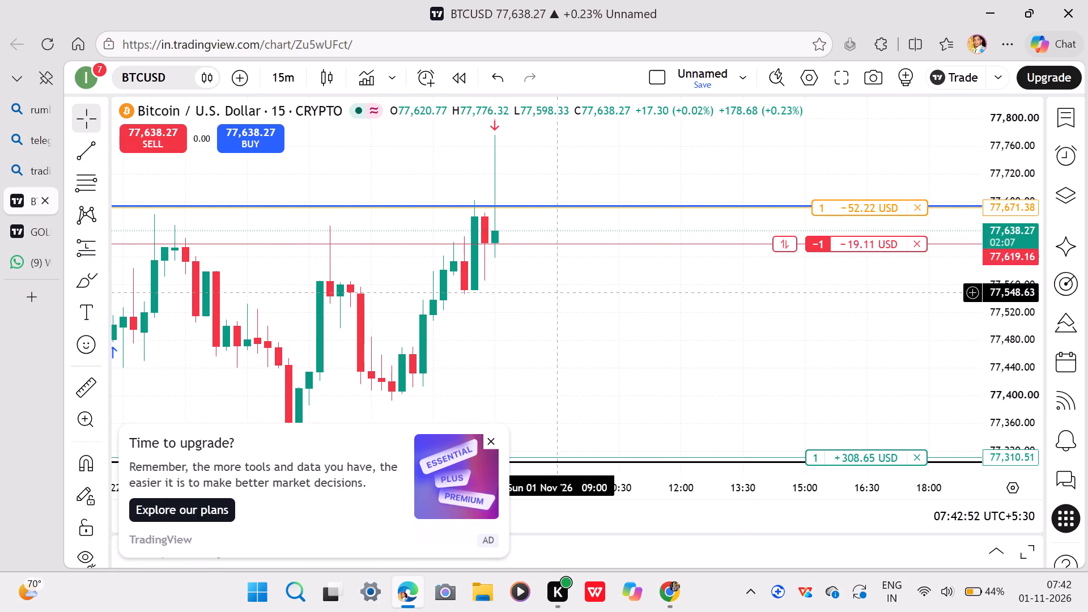
scroll(641, 275, down, 11)
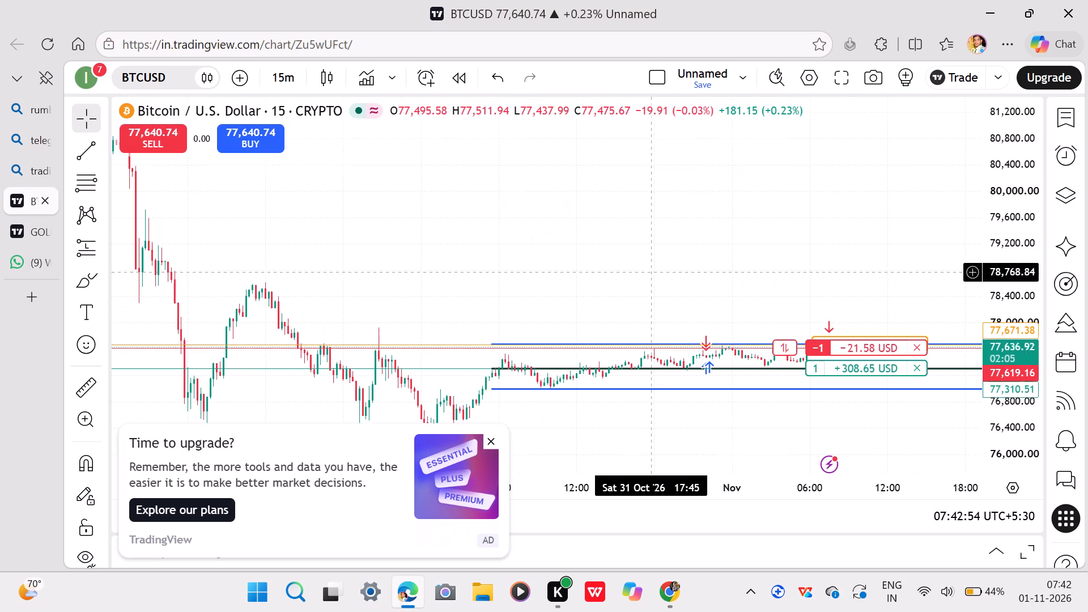
scroll(674, 263, up, 4)
scroll(766, 232, down, 1)
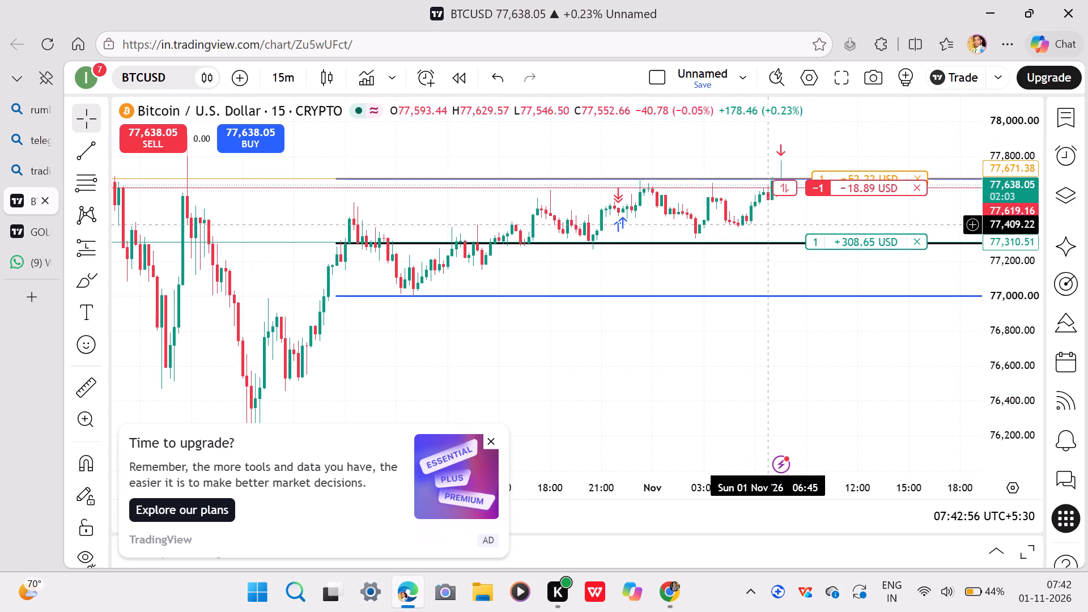
scroll(601, 249, down, 5)
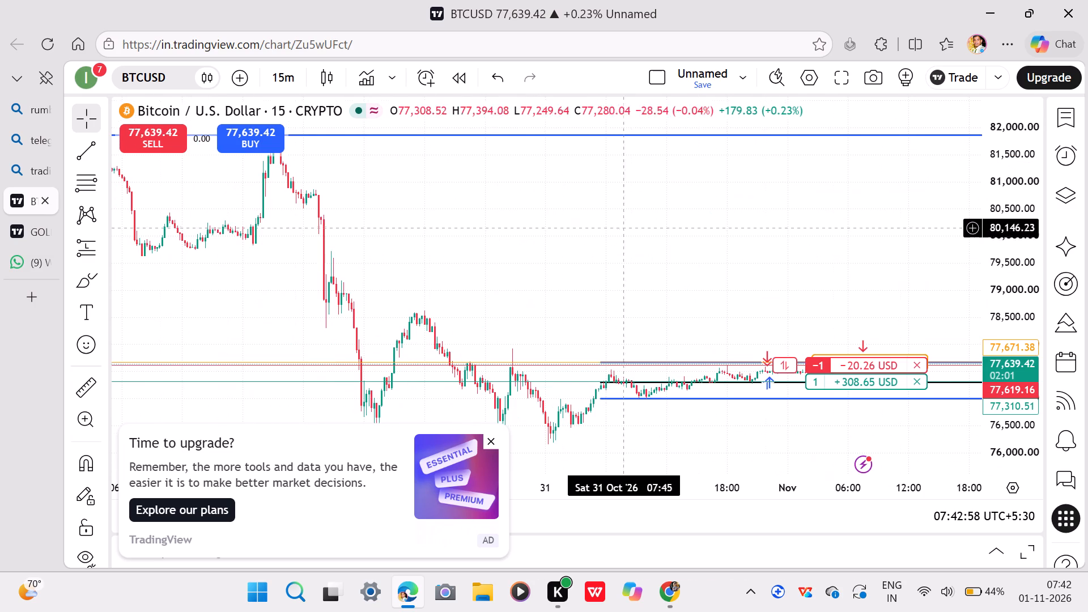
scroll(787, 291, up, 5)
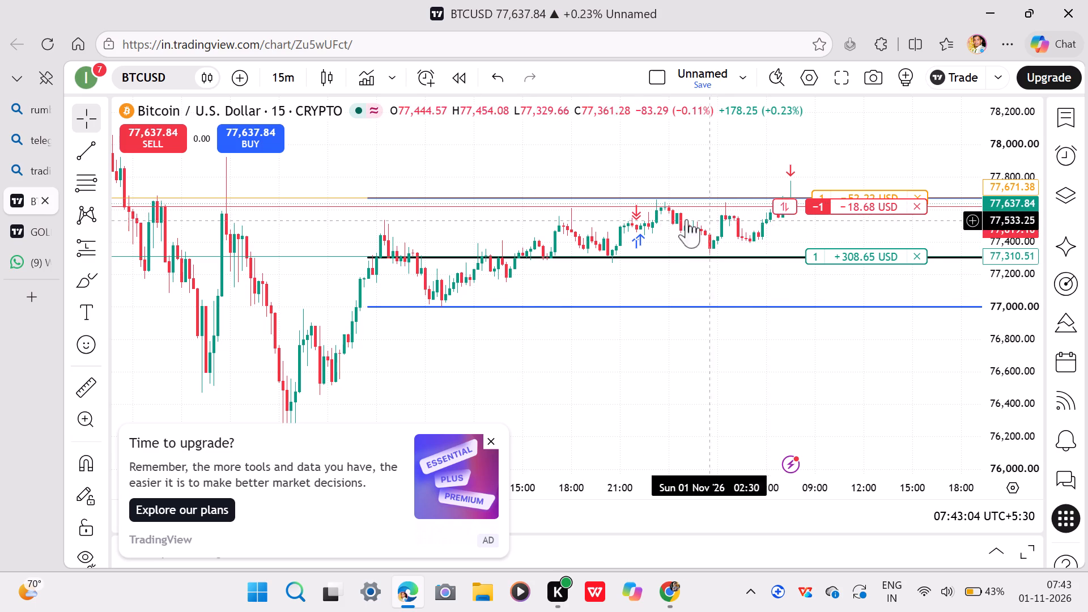
Examine the latest 15-minute BTCUSD candles up close against the short's entry, stop loss and take profit levels.
scroll(669, 226, down, 4)
scroll(787, 266, up, 10)
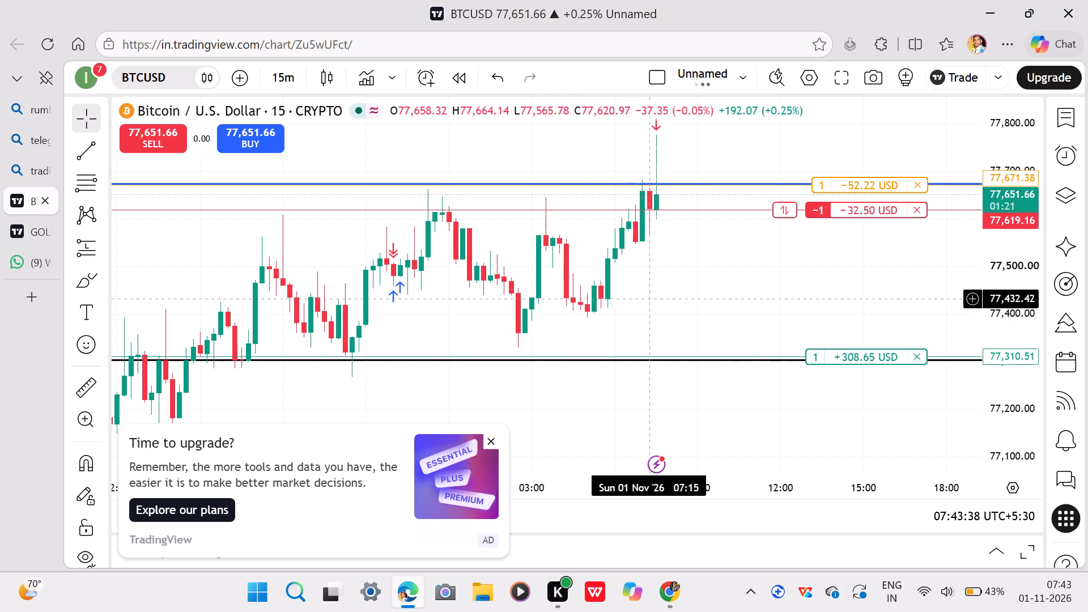
scroll(664, 275, down, 4)
scroll(745, 207, up, 11)
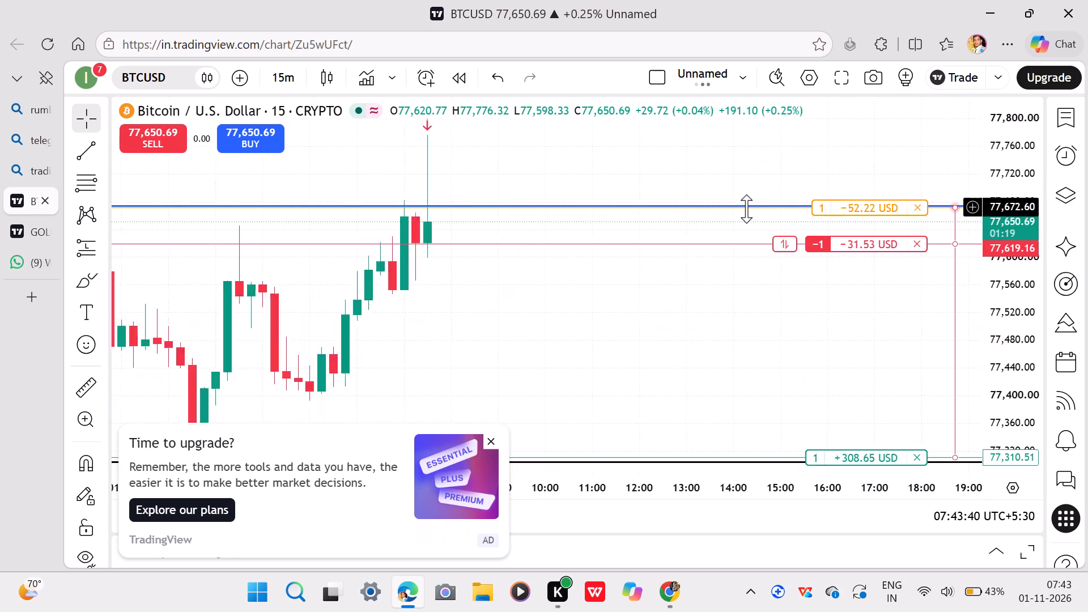